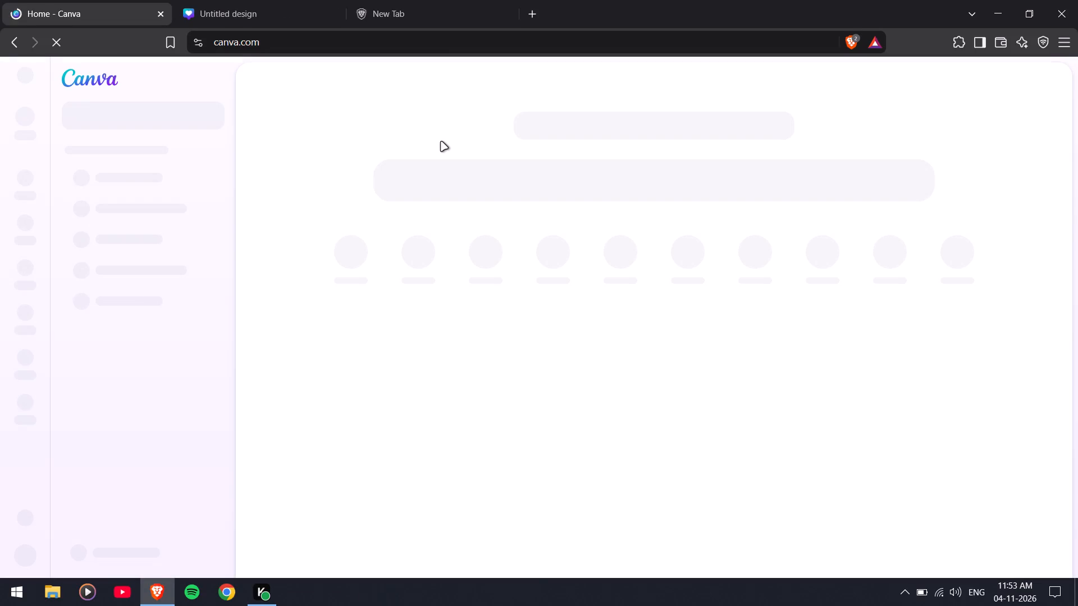
# Close the new tab and the old untitled design tab, leaving only the Canva home page open.
pyautogui.click(464, 0)
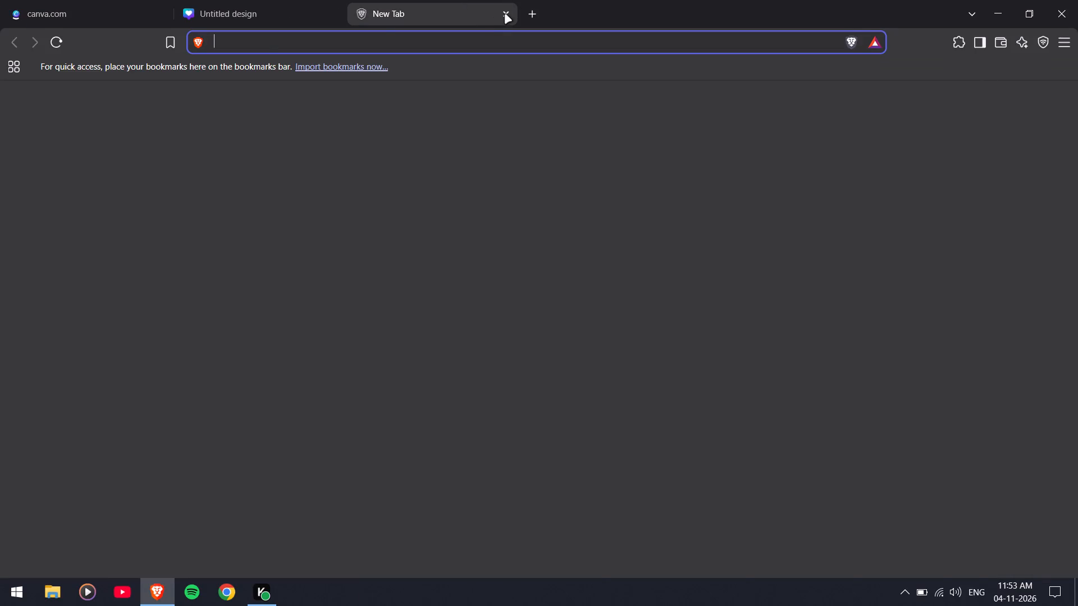
pyautogui.click(505, 14)
pyautogui.click(332, 15)
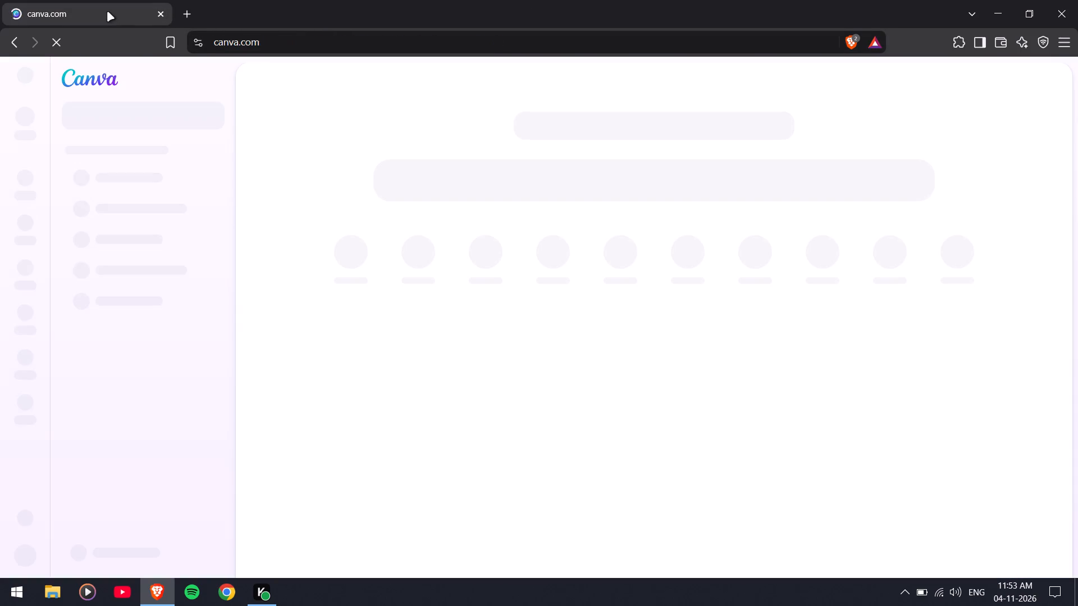
pyautogui.click(107, 12)
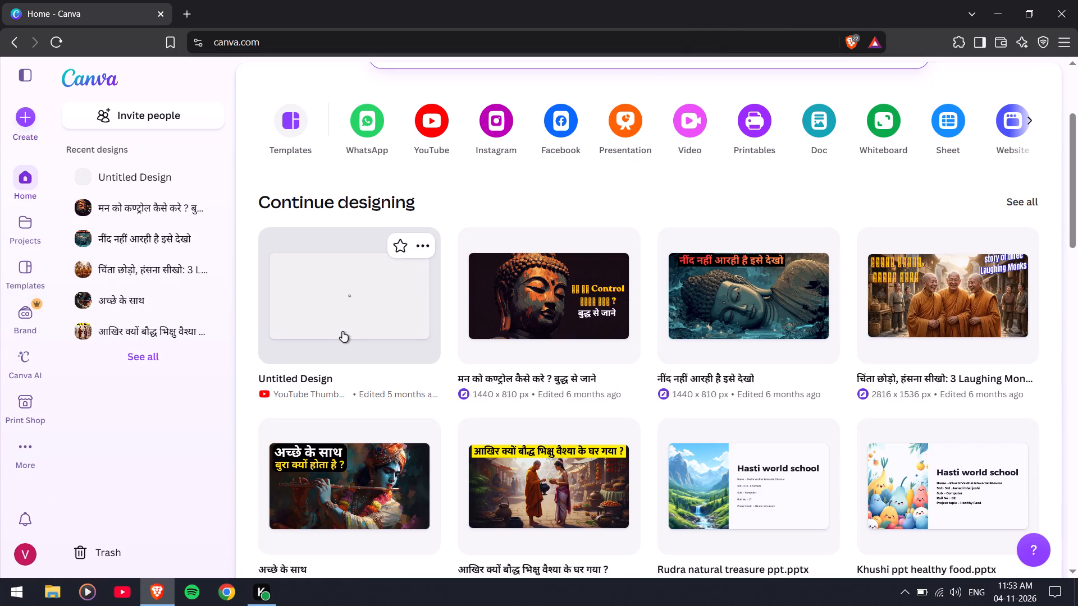
# Move the blank "Untitled Design" YouTube thumbnail project to the trash.
pyautogui.click(431, 247)
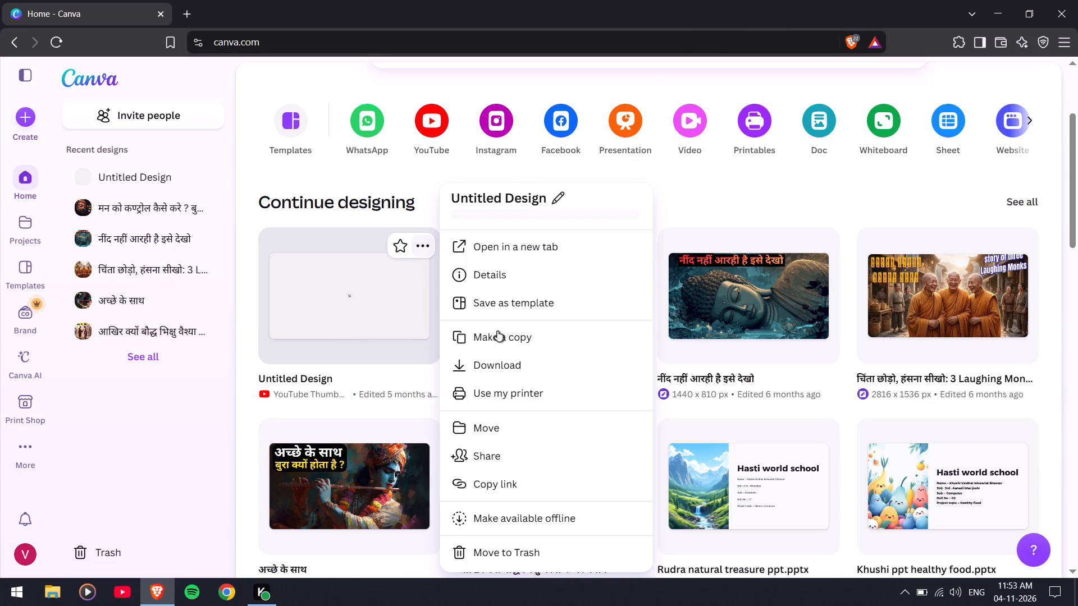
pyautogui.moveTo(513, 513); pyautogui.dragTo(515, 561)
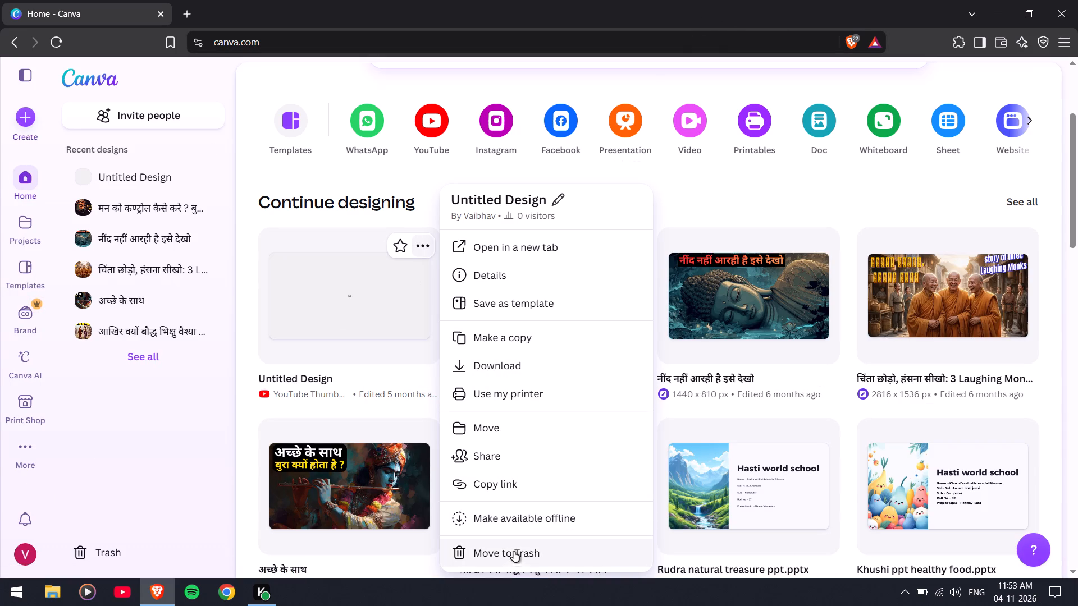
pyautogui.click(514, 552)
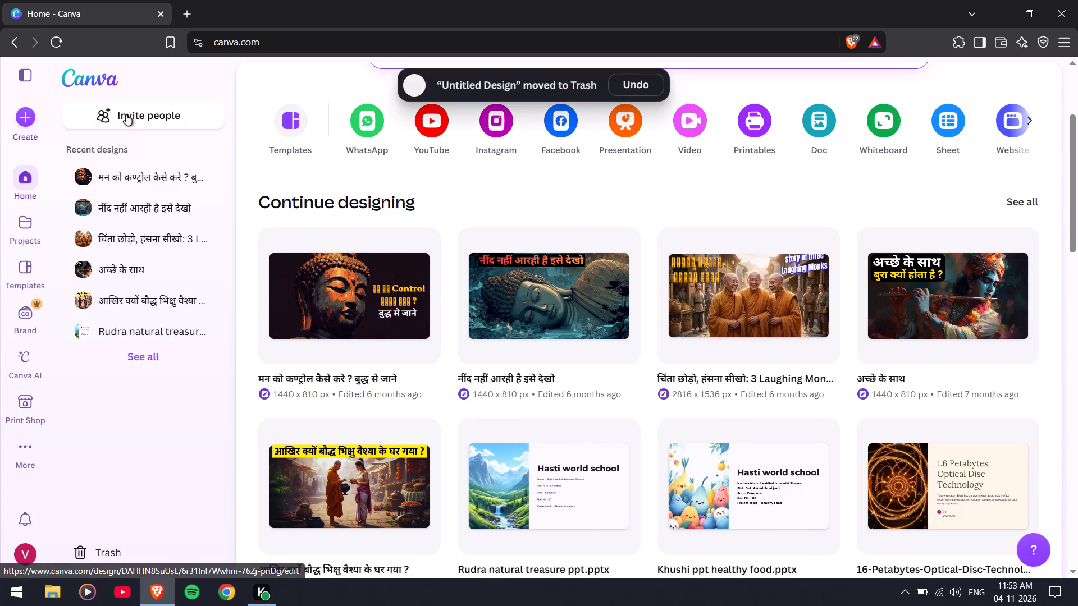
# Create a new blank YouTube Thumbnail design from the YouTube social media formats.
pyautogui.click(26, 116)
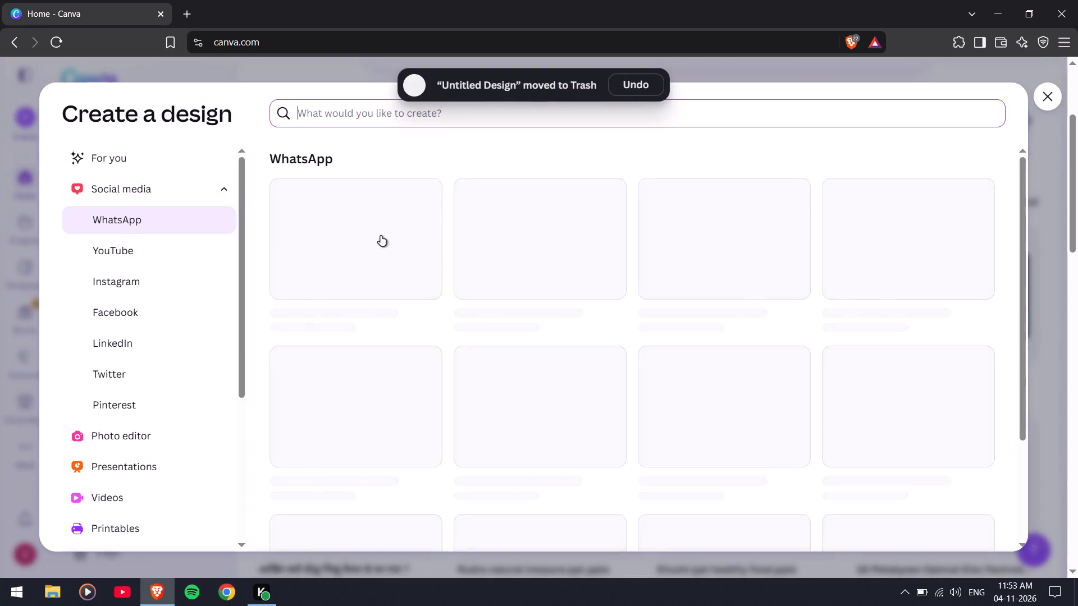
pyautogui.click(141, 253)
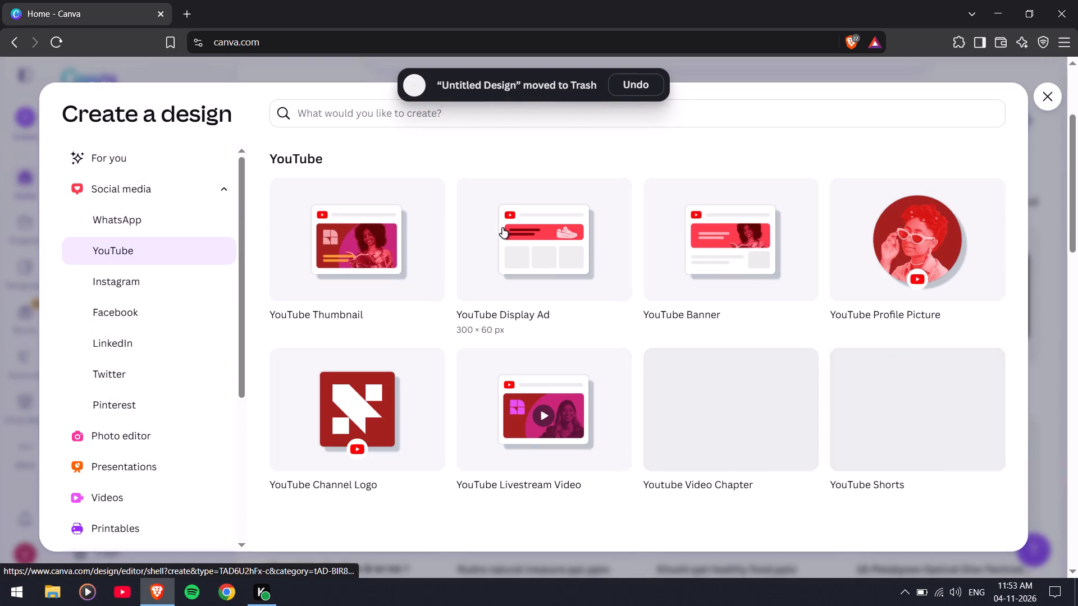
pyautogui.click(354, 264)
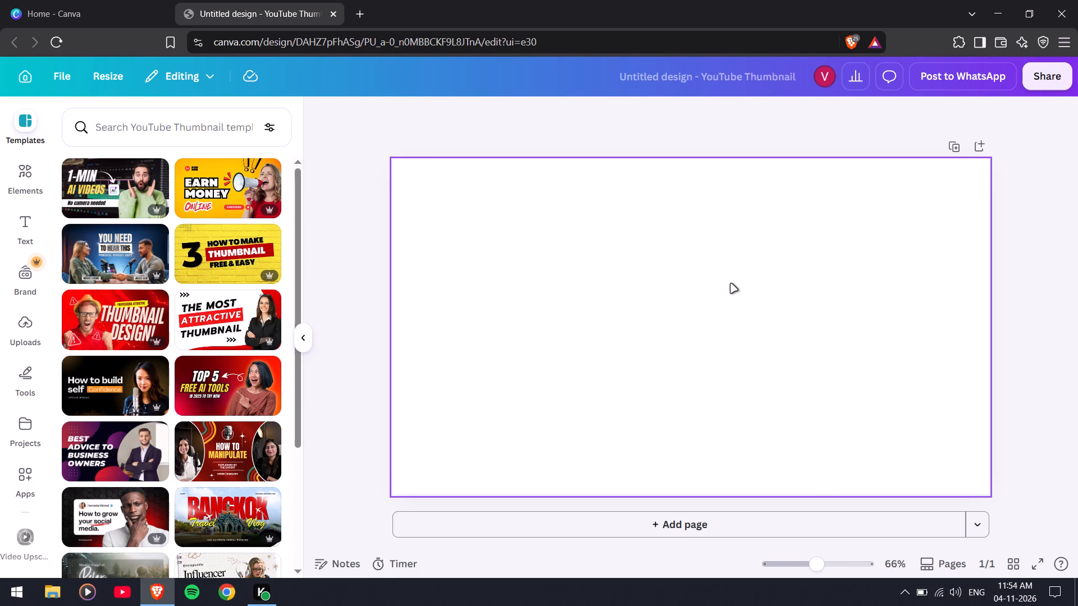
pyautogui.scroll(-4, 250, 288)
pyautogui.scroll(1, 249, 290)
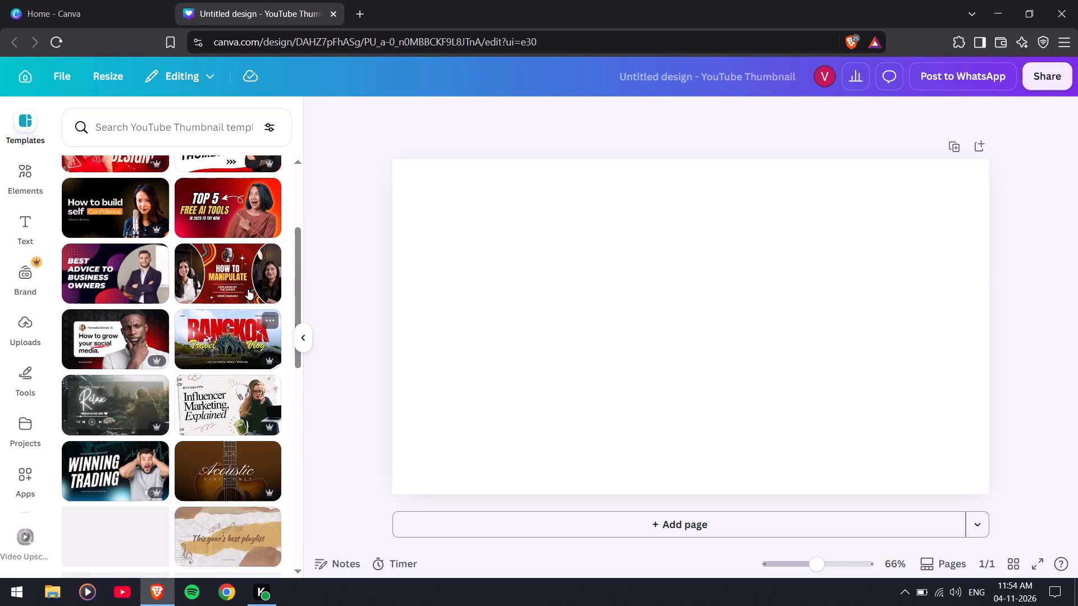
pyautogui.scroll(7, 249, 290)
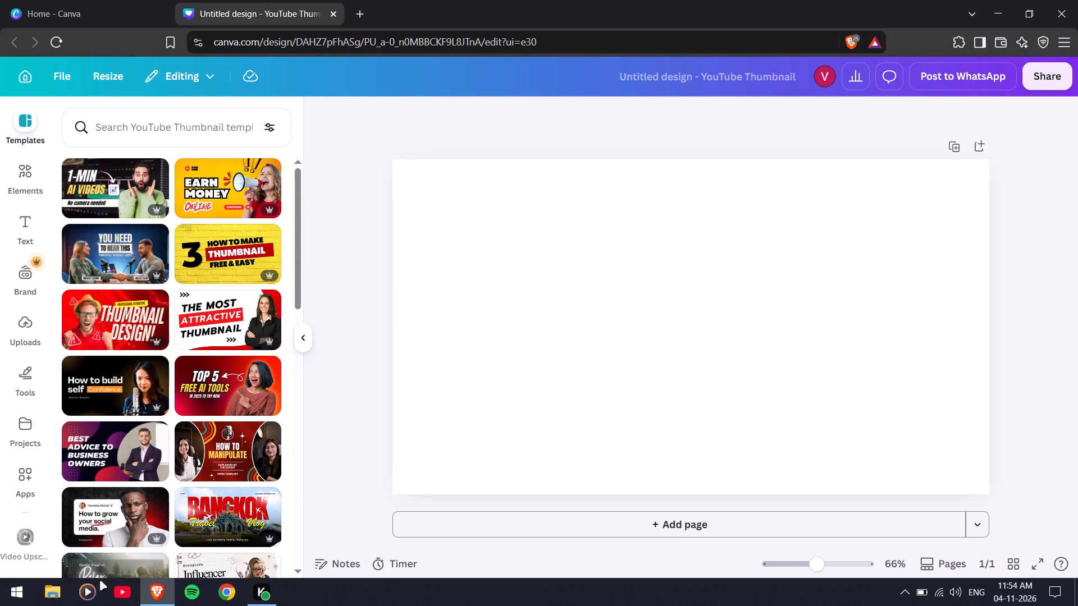
# Switch to File Explorer and go to the New Volume (D:) drive.
pyautogui.click(62, 591)
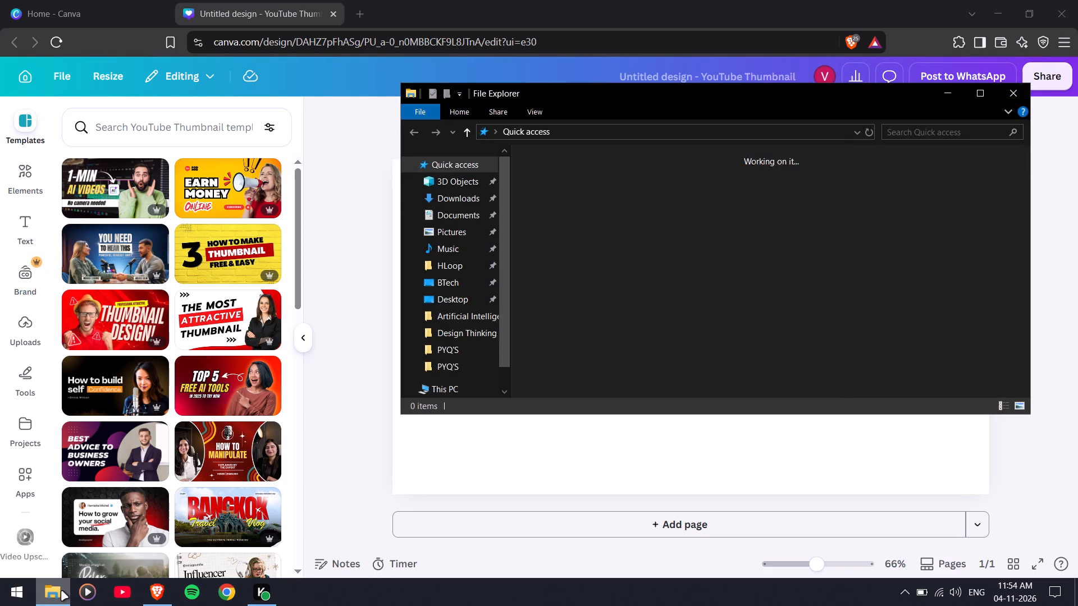
pyautogui.click(452, 195)
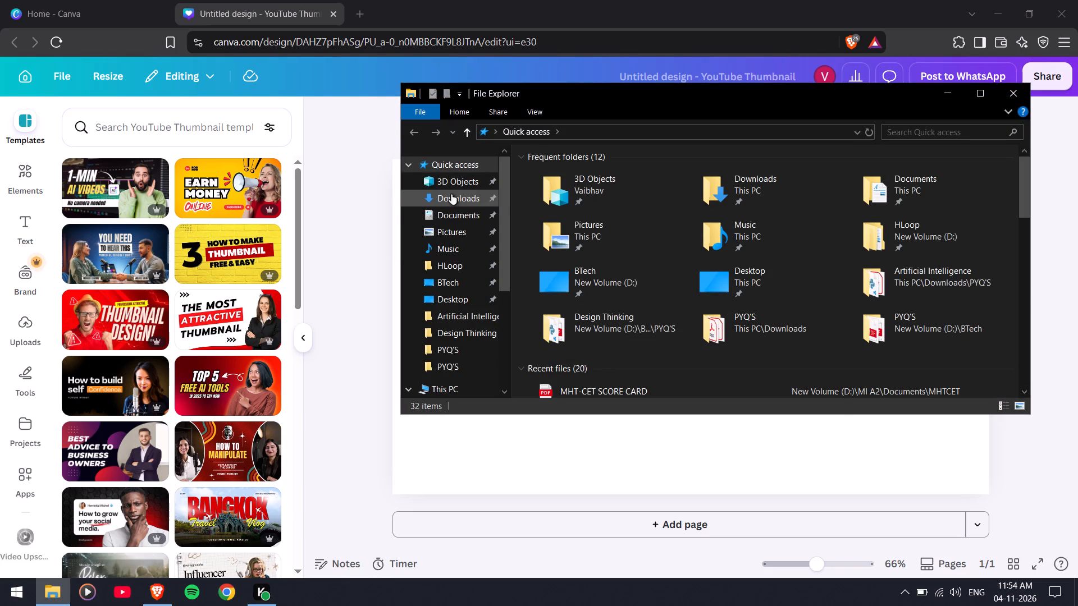
pyautogui.scroll(-5, 528, 342)
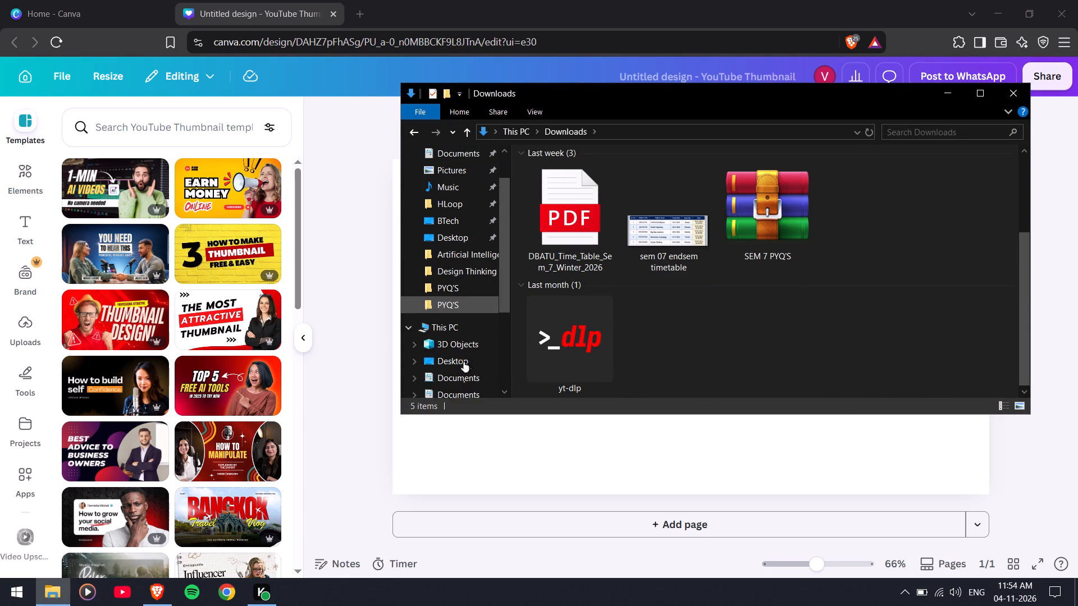
pyautogui.scroll(-2, 463, 371)
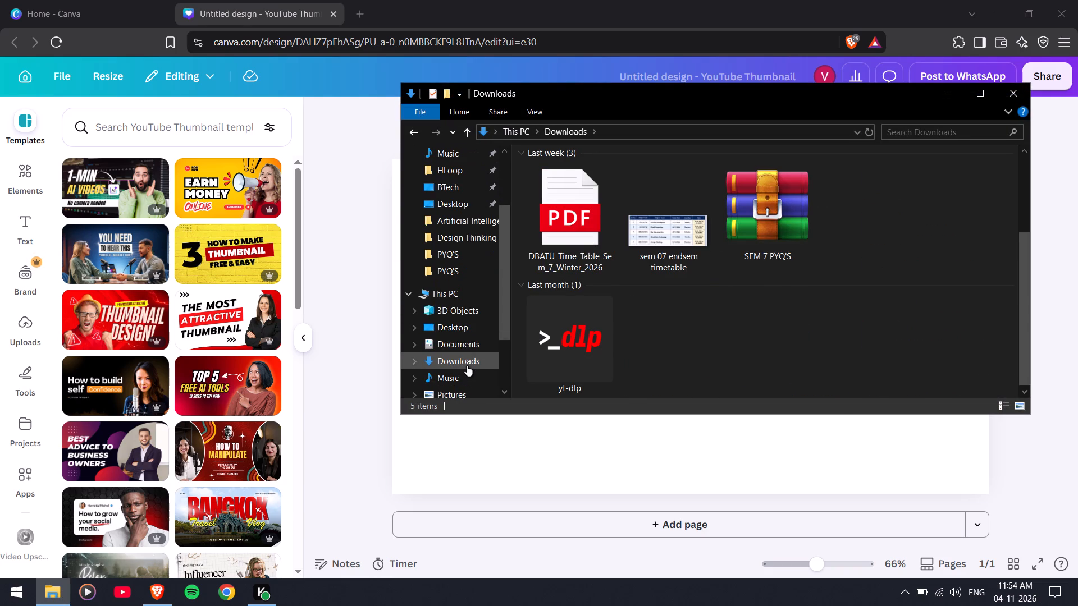
pyautogui.scroll(-2, 468, 366)
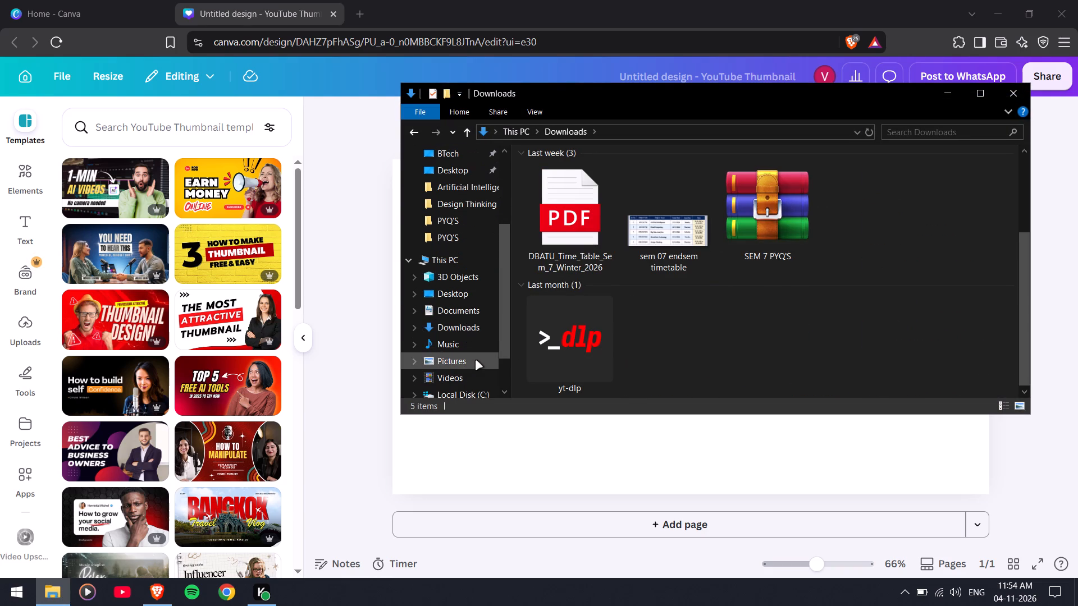
pyautogui.click(464, 328)
pyautogui.scroll(-3, 579, 292)
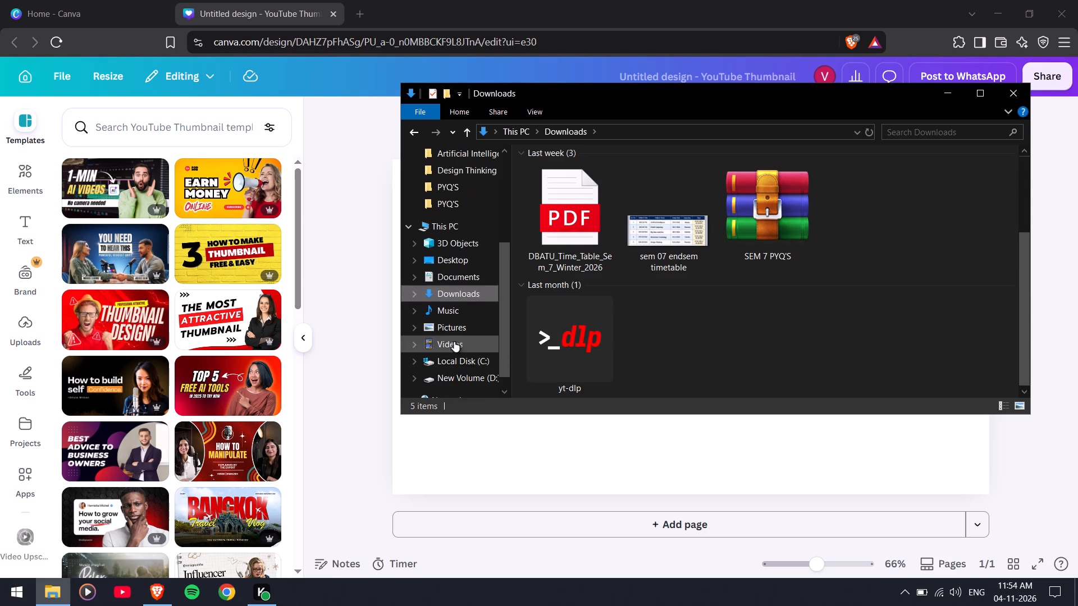
pyautogui.scroll(-1, 449, 350)
pyautogui.click(453, 351)
pyautogui.click(462, 360)
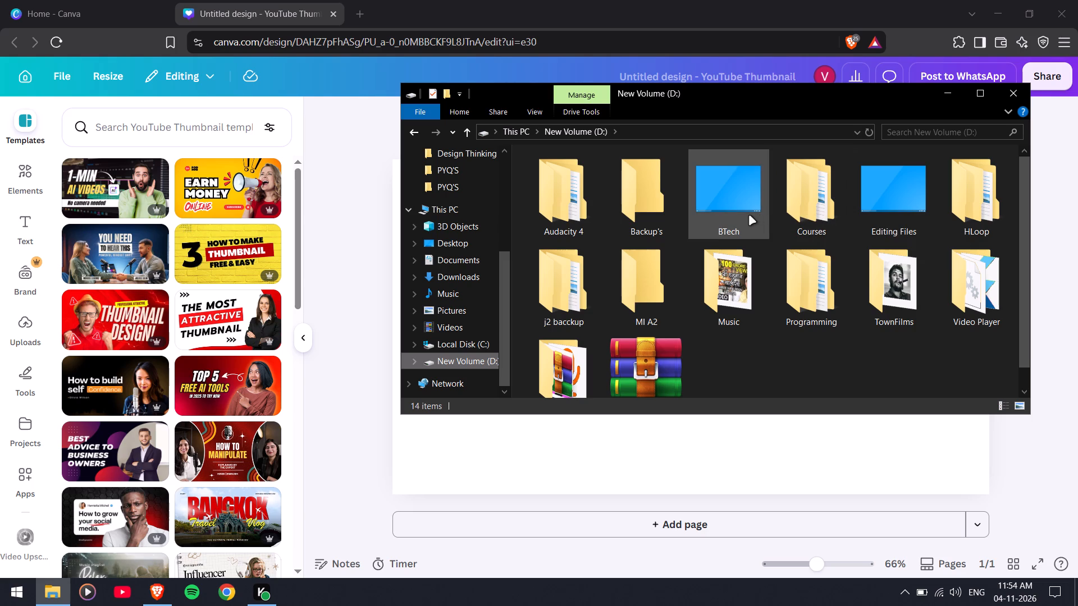
# Open the AI Images folder inside HLoop, Hloop Backup, Images.
pyautogui.doubleClick(798, 209)
pyautogui.click(584, 131)
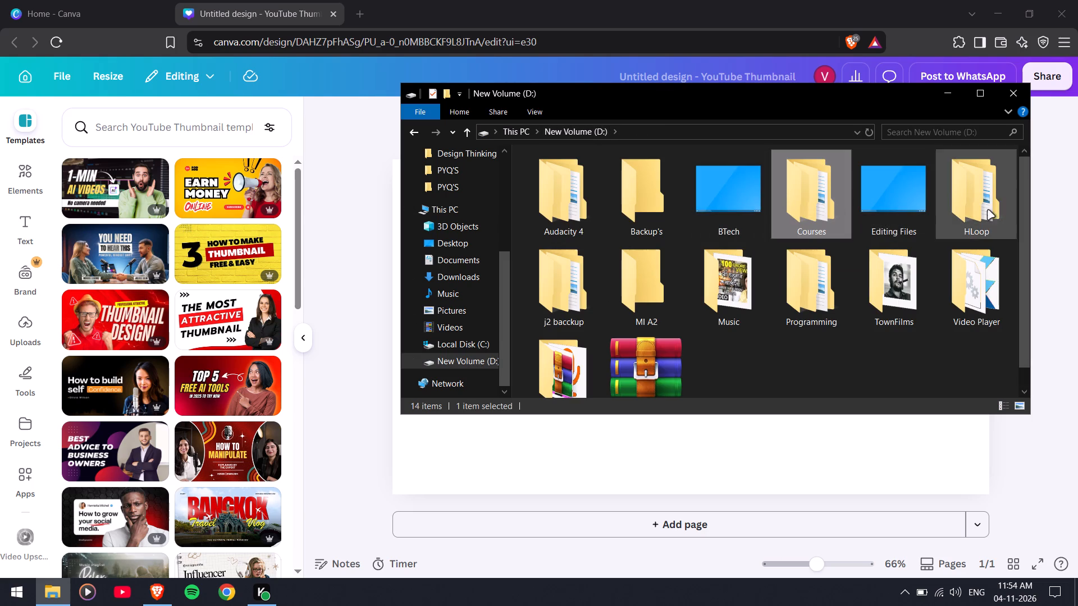
pyautogui.doubleClick(992, 209)
pyautogui.doubleClick(652, 208)
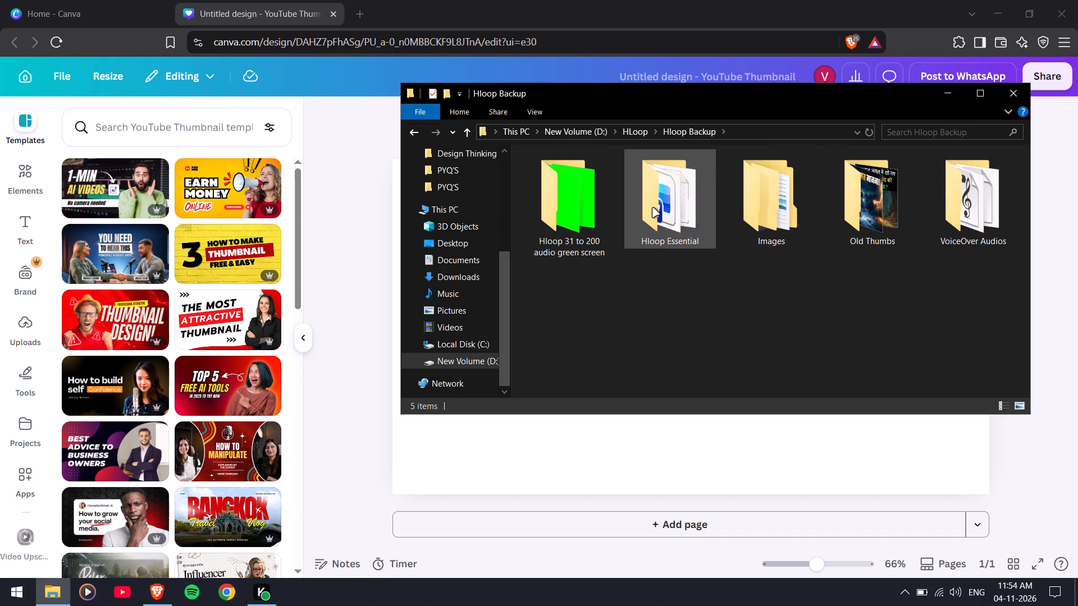
pyautogui.doubleClick(769, 215)
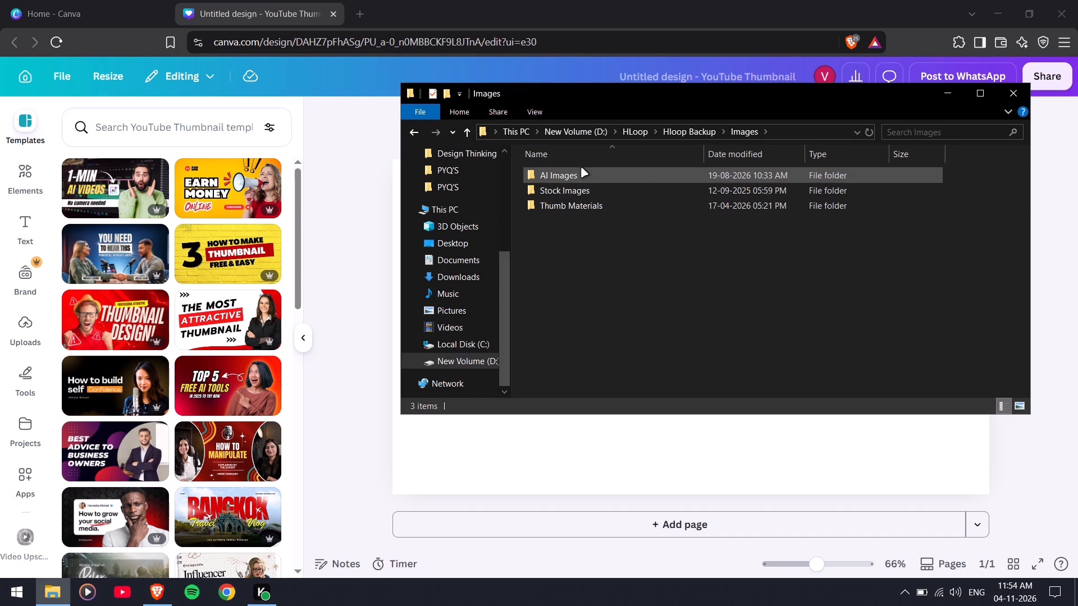
pyautogui.doubleClick(581, 168)
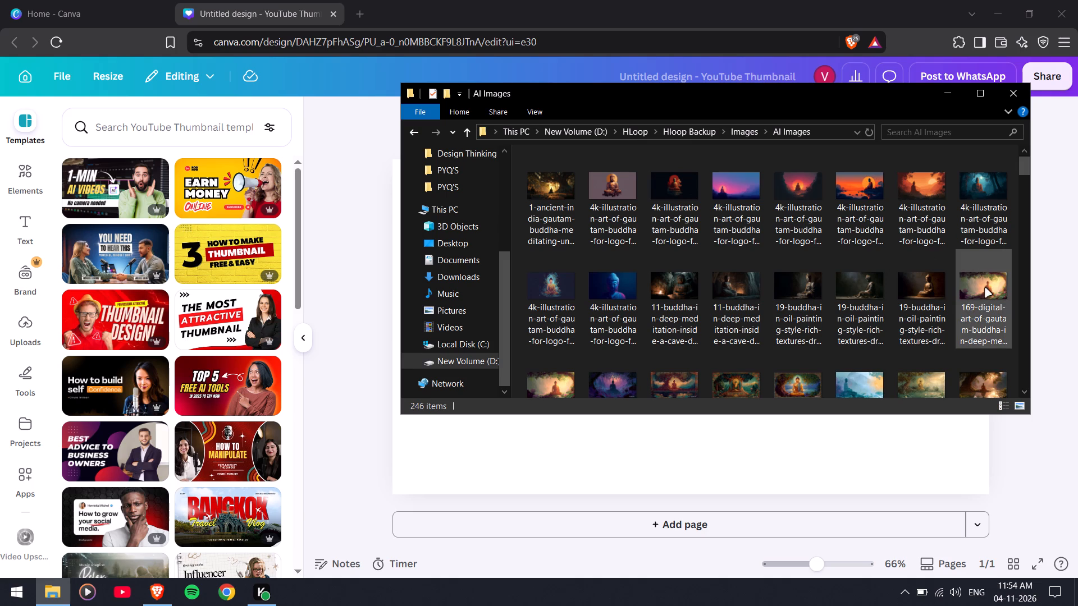
# Place the AI image of Buddha meditating under an ornate tree onto the blank thumbnail page.
pyautogui.scroll(-1, 781, 283)
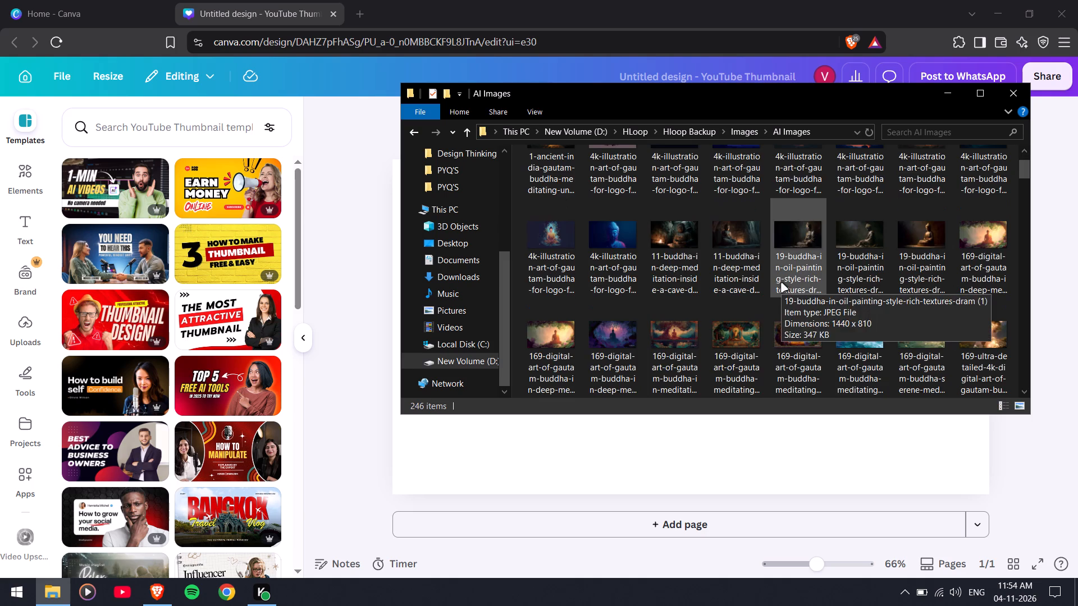
pyautogui.moveTo(745, 333); pyautogui.dragTo(689, 417)
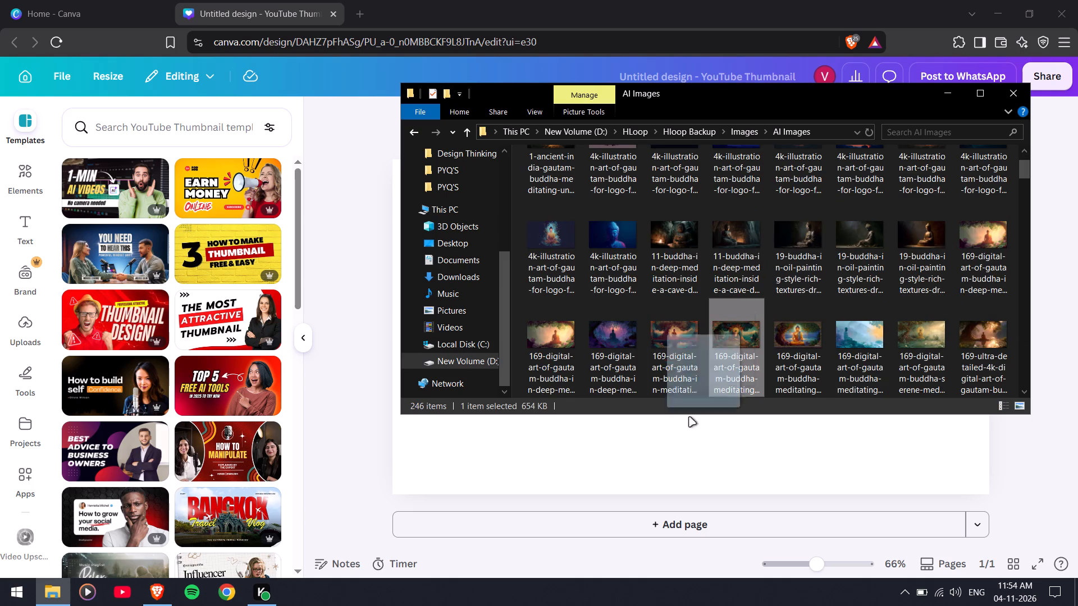
pyautogui.moveTo(689, 417); pyautogui.dragTo(618, 465)
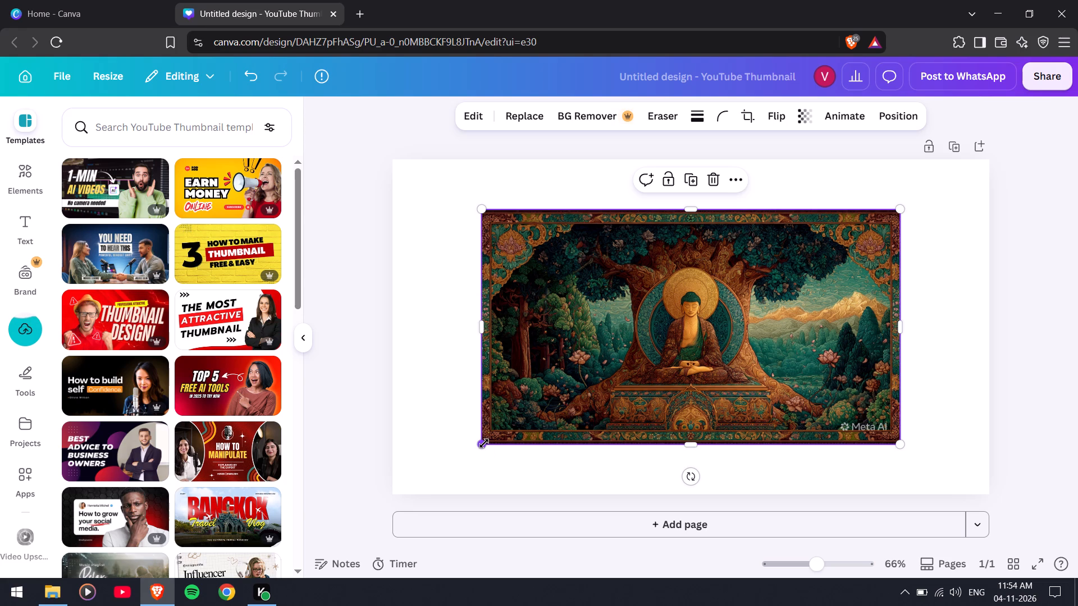
# Enlarge the Buddha image proportionally until it is wider and taller than the thumbnail page.
pyautogui.moveTo(484, 443); pyautogui.dragTo(439, 454)
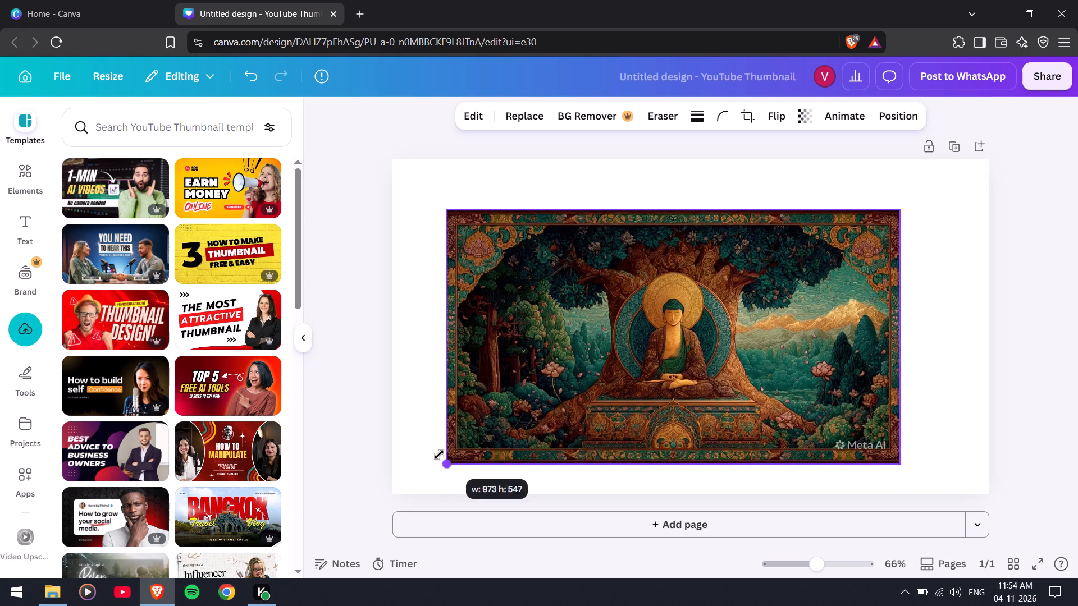
pyautogui.moveTo(439, 454); pyautogui.dragTo(346, 478)
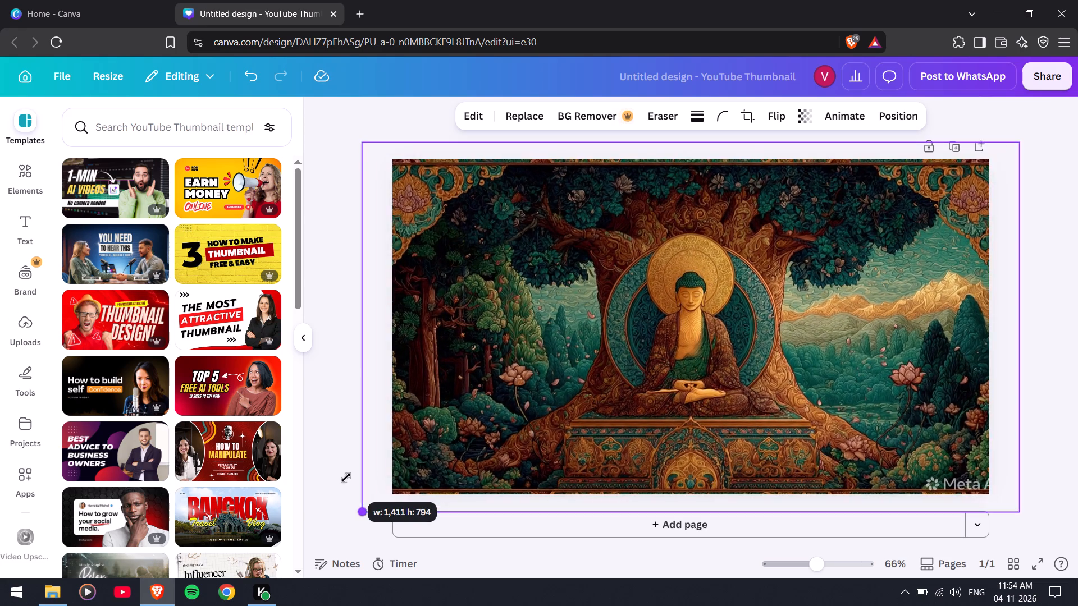
pyautogui.moveTo(346, 478); pyautogui.dragTo(401, 461)
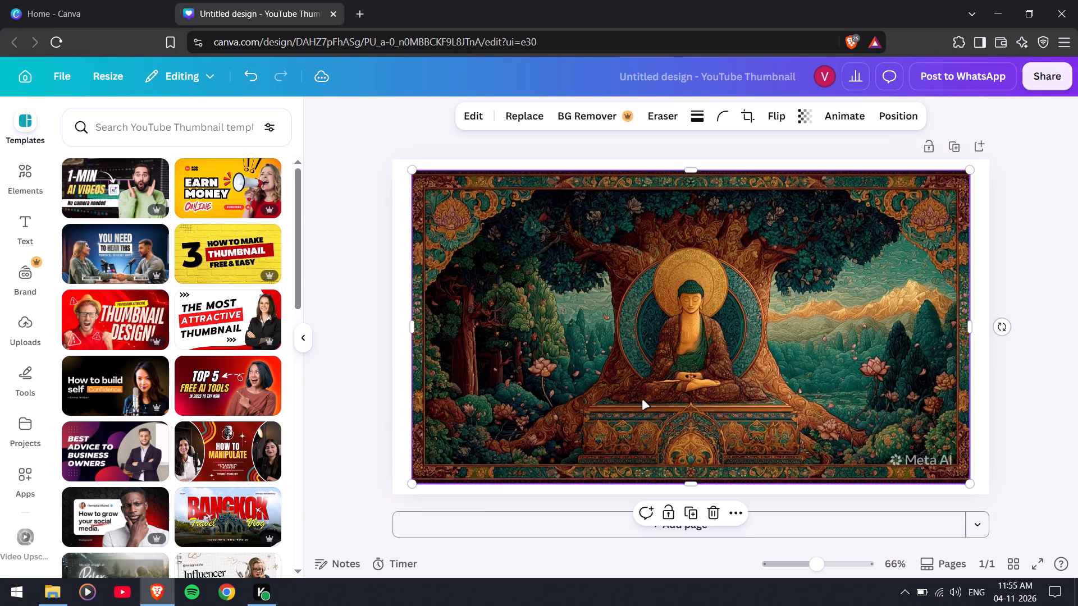
pyautogui.moveTo(646, 398); pyautogui.dragTo(644, 392)
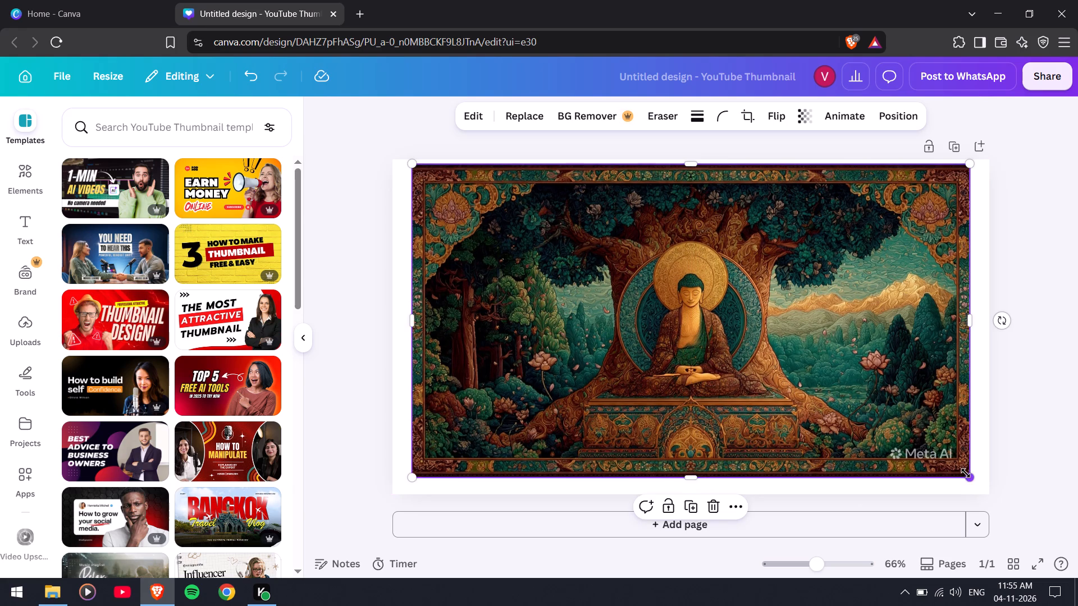
pyautogui.keyDown('alt'); pyautogui.moveTo(969, 476); pyautogui.dragTo(989, 483); pyautogui.keyUp('alt')
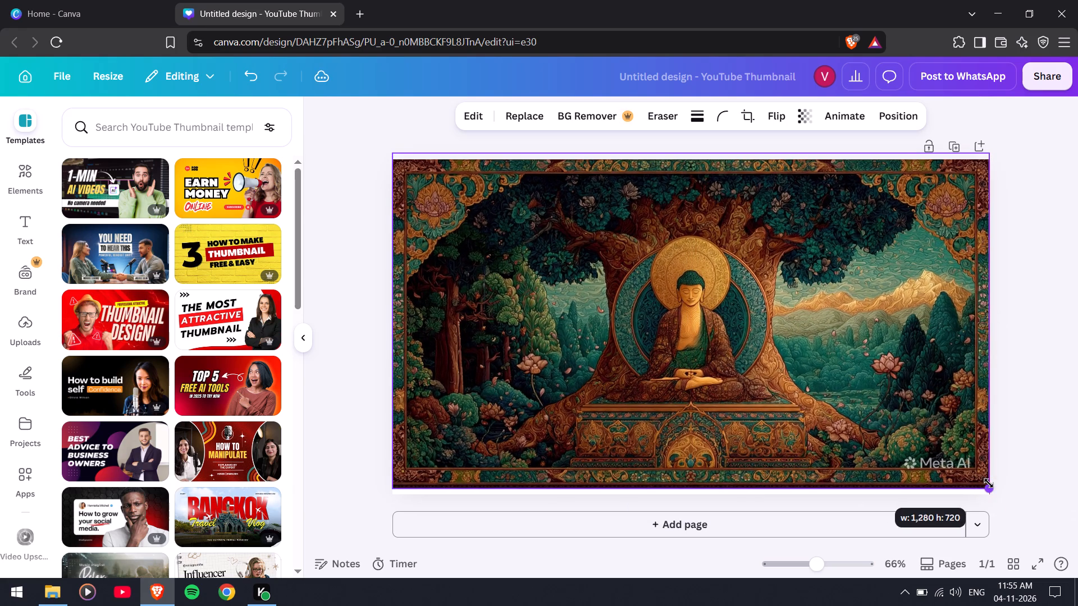
pyautogui.keyDown('alt'); pyautogui.moveTo(989, 483); pyautogui.dragTo(995, 483); pyautogui.keyUp('alt')
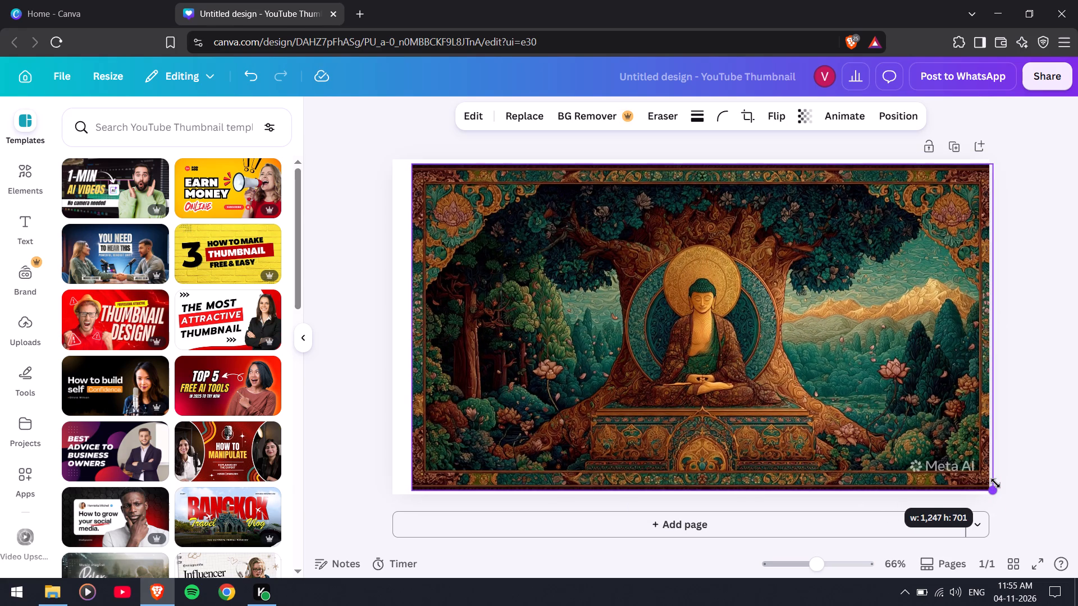
pyautogui.keyDown('alt'); pyautogui.moveTo(995, 483); pyautogui.dragTo(996, 484); pyautogui.keyUp('alt')
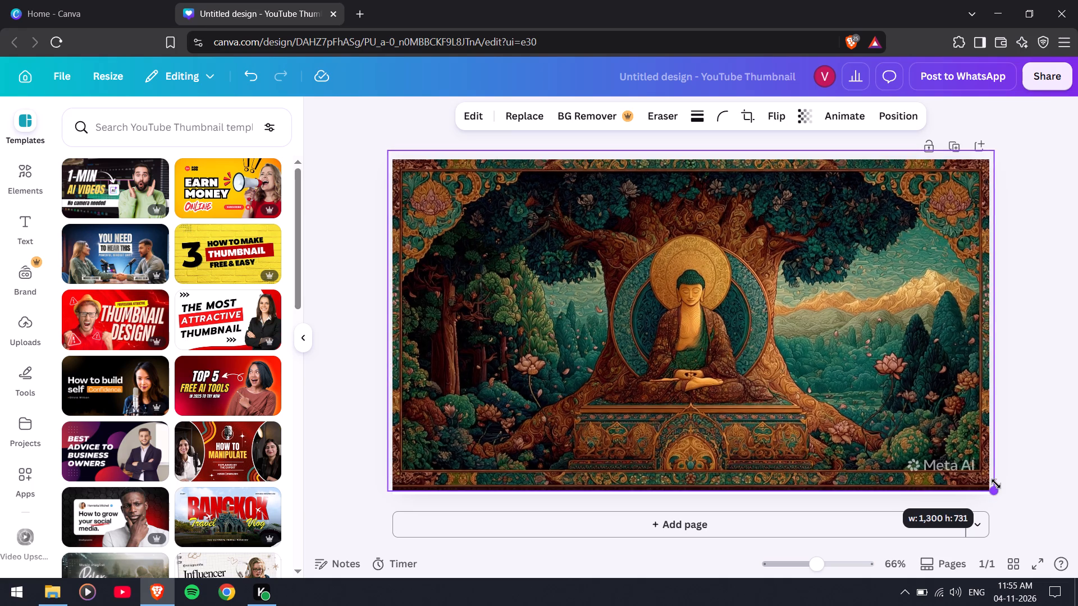
pyautogui.keyDown('alt'); pyautogui.moveTo(996, 484); pyautogui.dragTo(1025, 499); pyautogui.keyUp('alt')
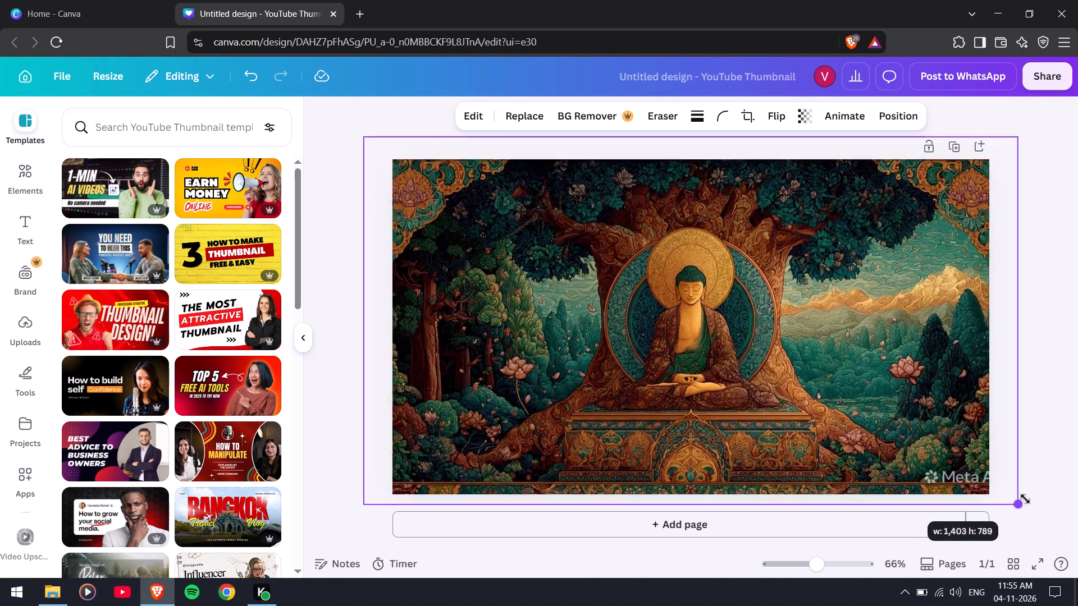
pyautogui.keyDown('alt'); pyautogui.moveTo(1025, 499); pyautogui.dragTo(1069, 530); pyautogui.keyUp('alt')
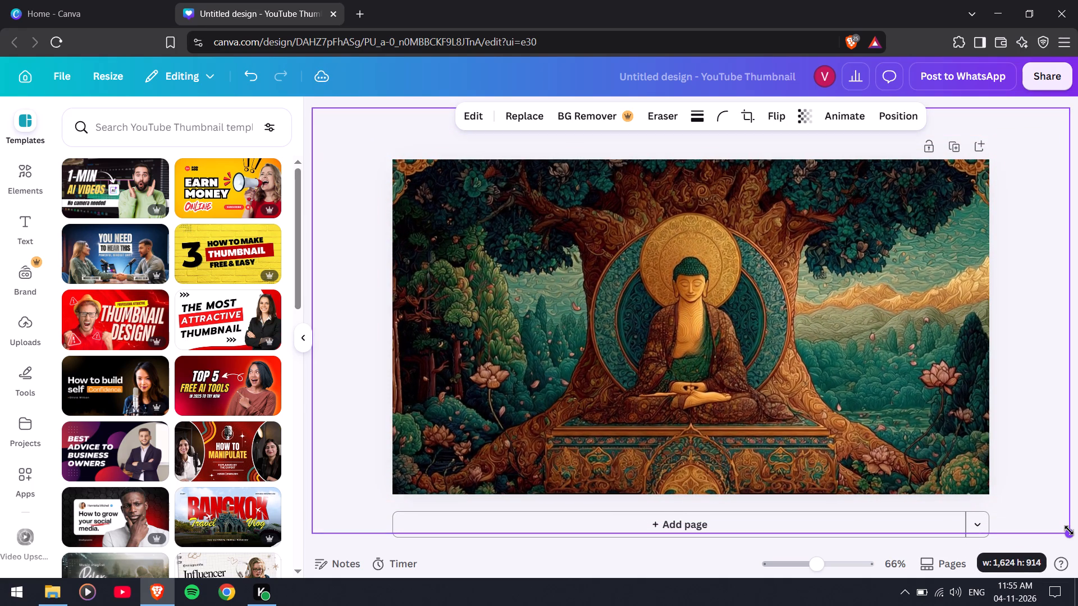
pyautogui.keyDown('alt'); pyautogui.moveTo(1069, 530); pyautogui.dragTo(1069, 531); pyautogui.keyUp('alt')
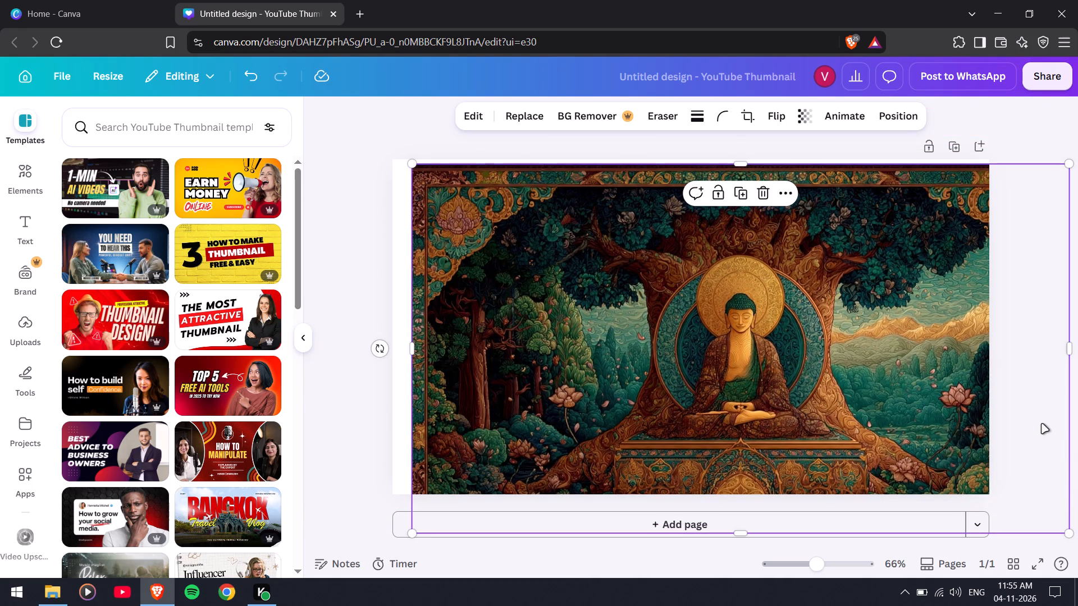
# Align the enlarged Buddha image with the page's top-left corner so it covers the whole thumbnail.
pyautogui.click(1042, 424)
pyautogui.click(817, 378)
pyautogui.moveTo(810, 375); pyautogui.dragTo(792, 373)
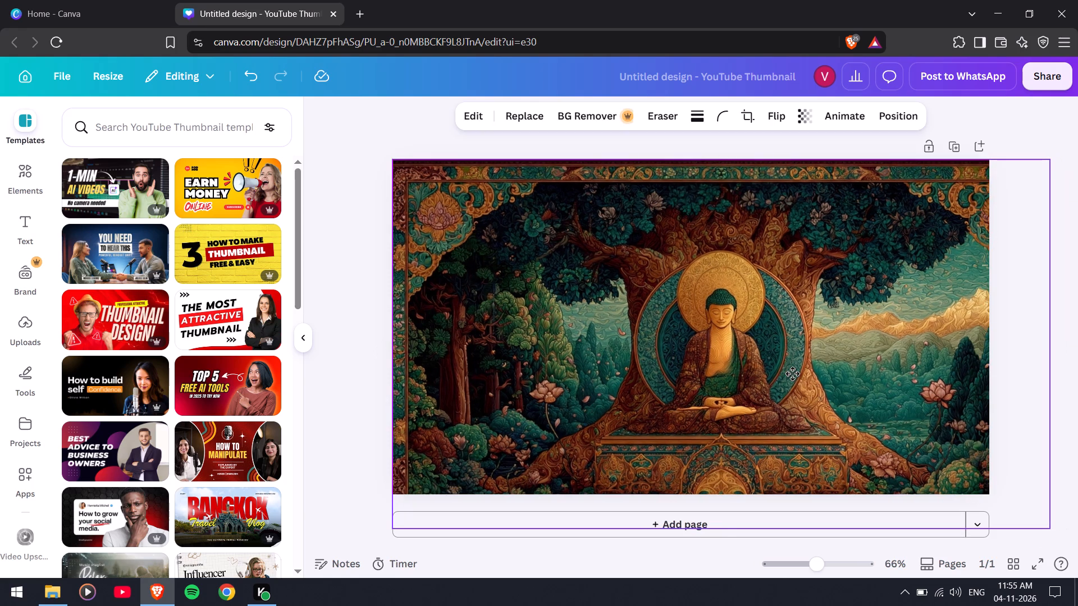
pyautogui.moveTo(792, 373); pyautogui.dragTo(791, 373)
pyautogui.click(398, 126)
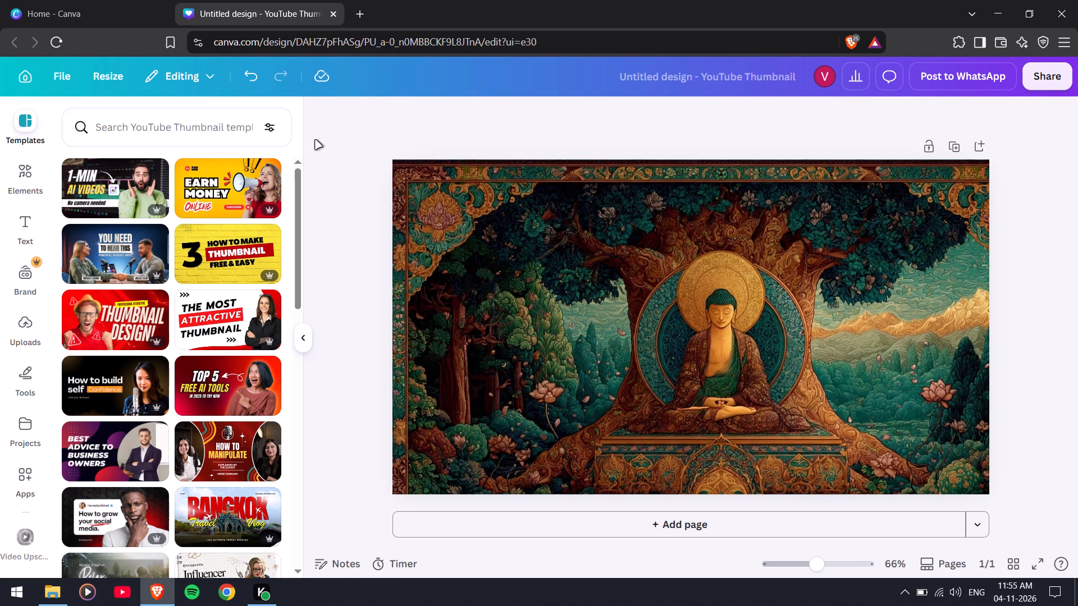
# Open the text tools for adding text to the thumbnail.
pyautogui.click(10, 228)
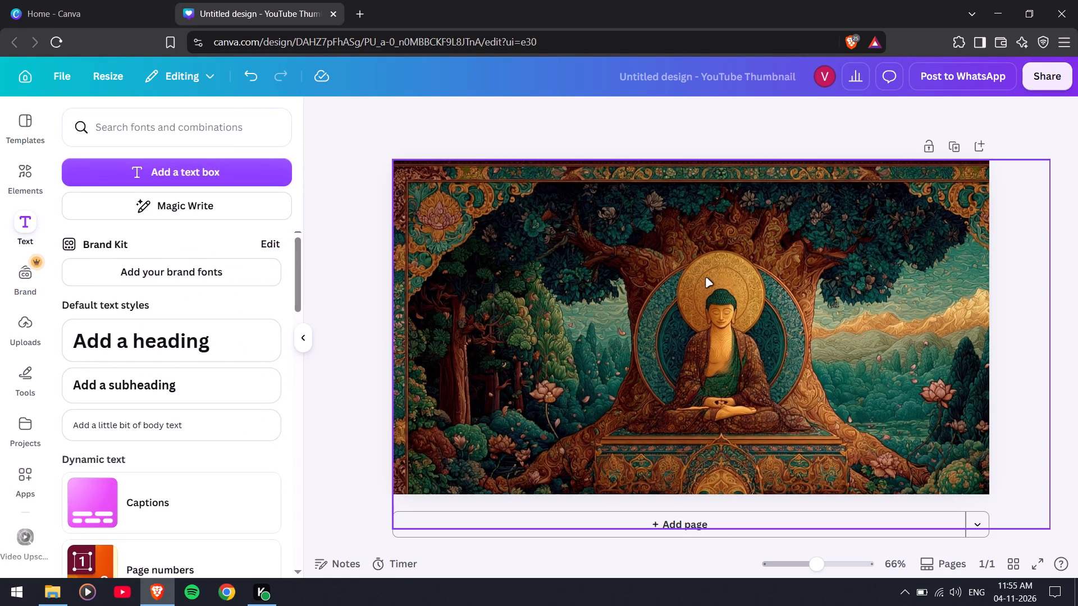
pyautogui.moveTo(698, 284); pyautogui.dragTo(701, 277)
pyautogui.moveTo(701, 275); pyautogui.dragTo(704, 255)
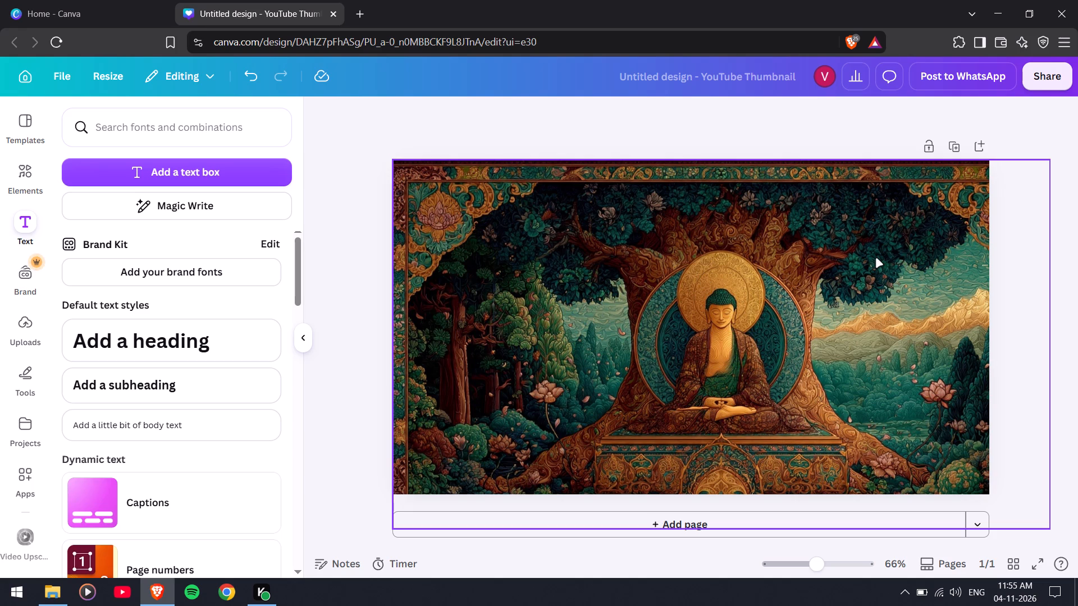
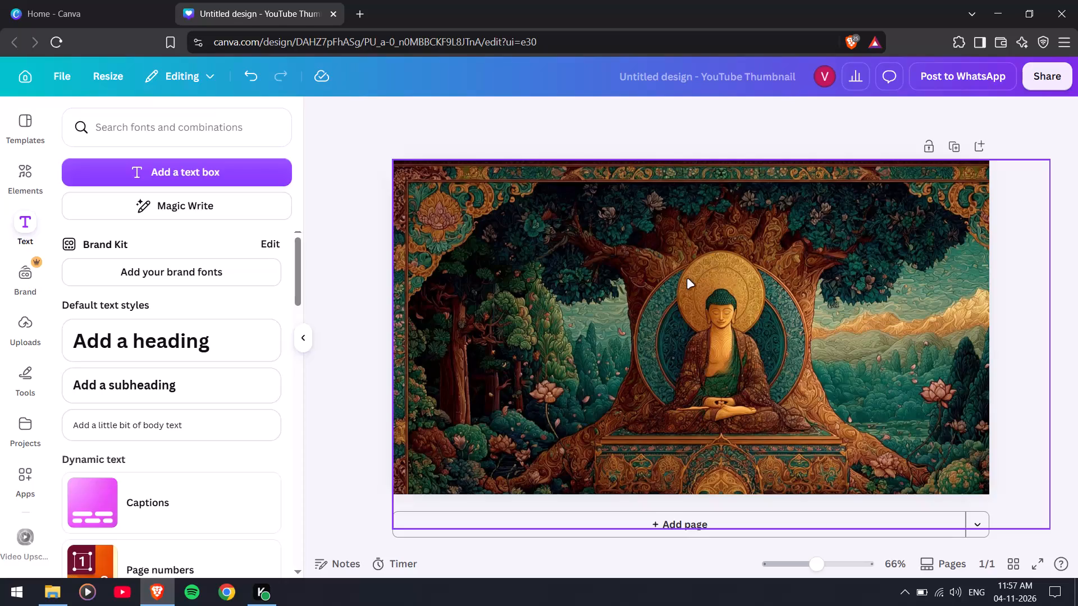
# Add a heading to the thumbnail and replace its placeholder text with "The start of buddhism".
pyautogui.click(672, 309)
pyautogui.click(167, 334)
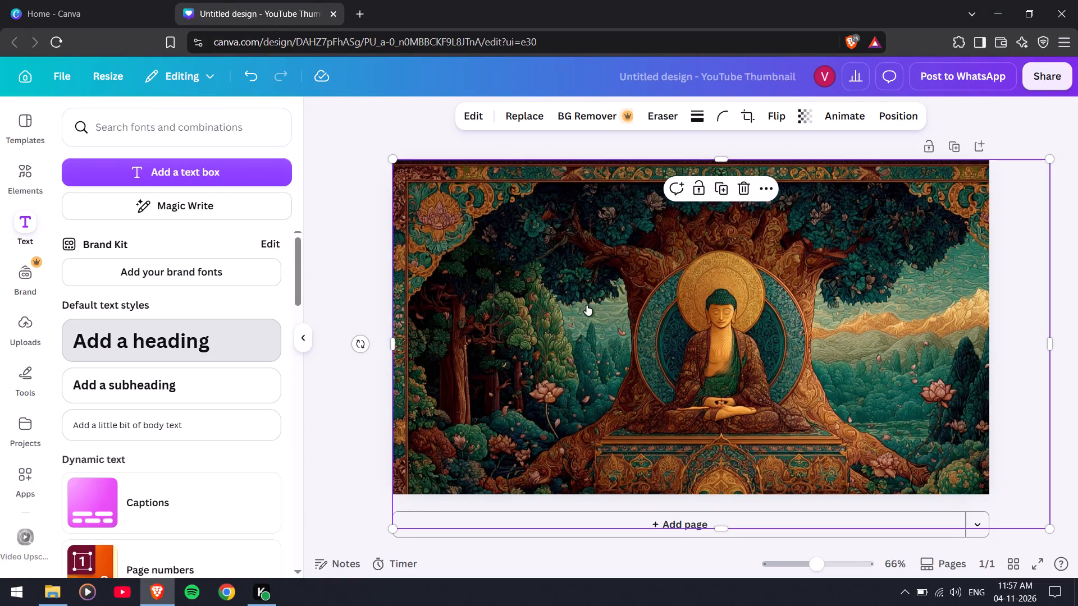
pyautogui.doubleClick(682, 330)
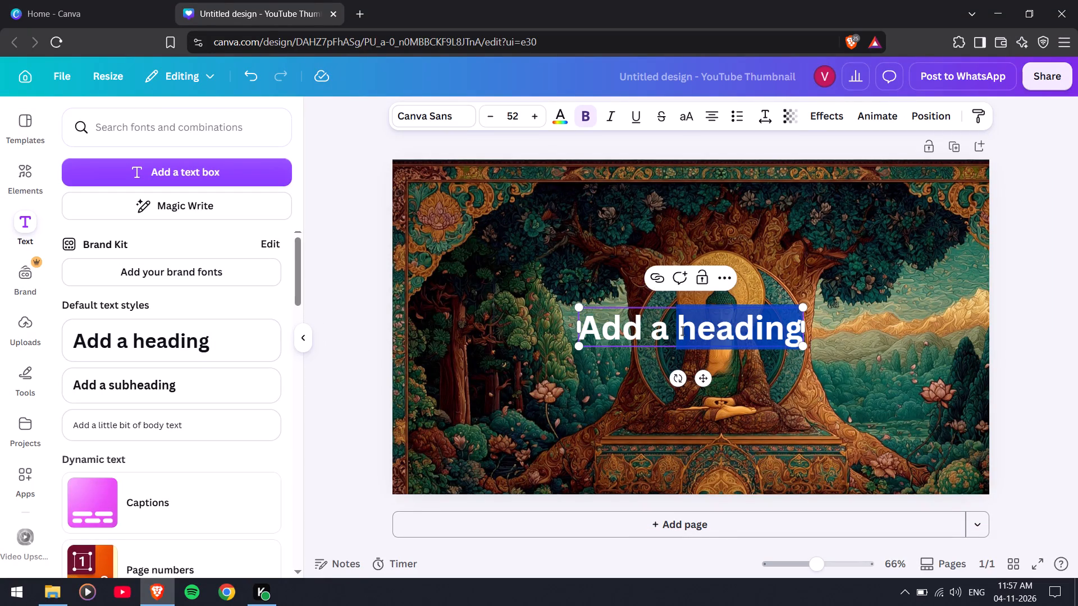
pyautogui.doubleClick(682, 330)
pyautogui.press('BackSpace')
pyautogui.press('BackSpace')
pyautogui.press('BackSpace')
pyautogui.press('BackSpace')
pyautogui.press('BackSpace')
pyautogui.press('BackSpace')
pyautogui.press('BackSpace')
pyautogui.press('BackSpace')
pyautogui.press('BackSpace')
pyautogui.press('BackSpace')
pyautogui.press('BackSpace')
pyautogui.press('BackSpace')
pyautogui.press('BackSpace')
pyautogui.press('BackSpace')
pyautogui.press('BackSpace')
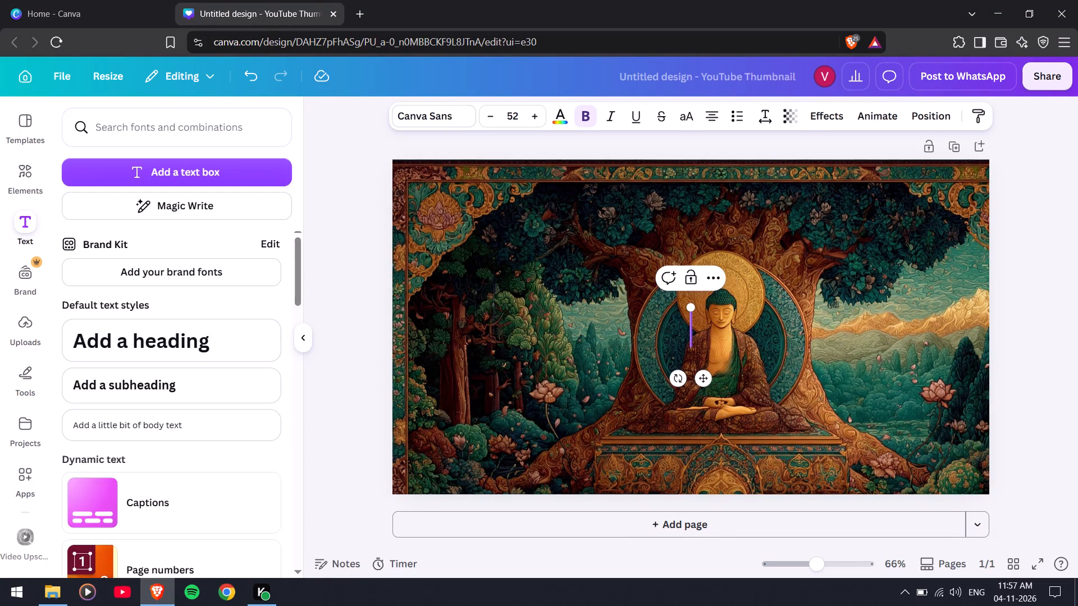
pyautogui.write('The start')
pyautogui.press('space')
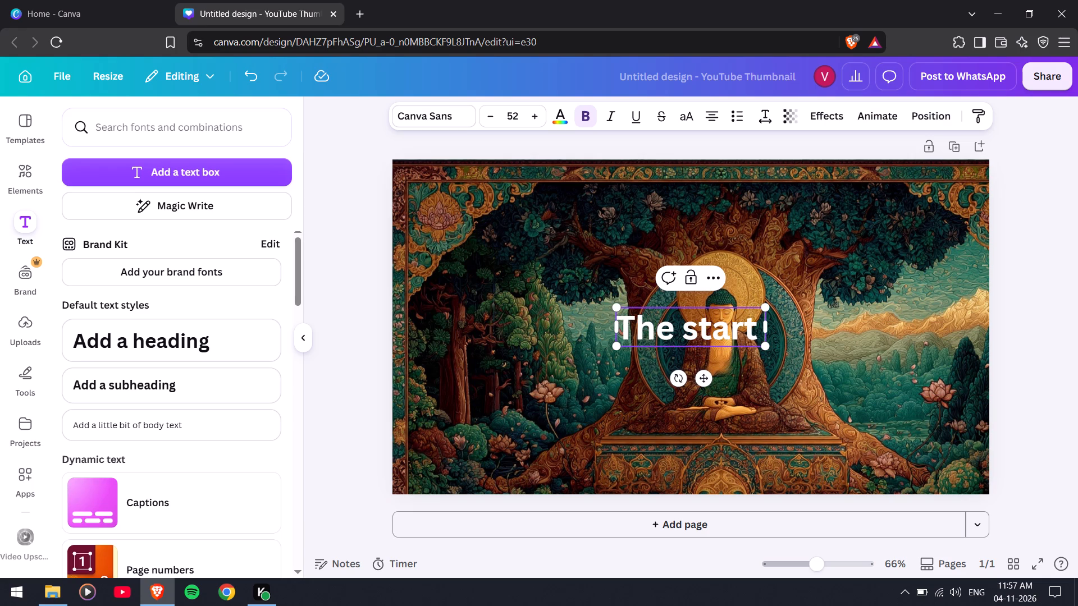
pyautogui.write('of buddhism')
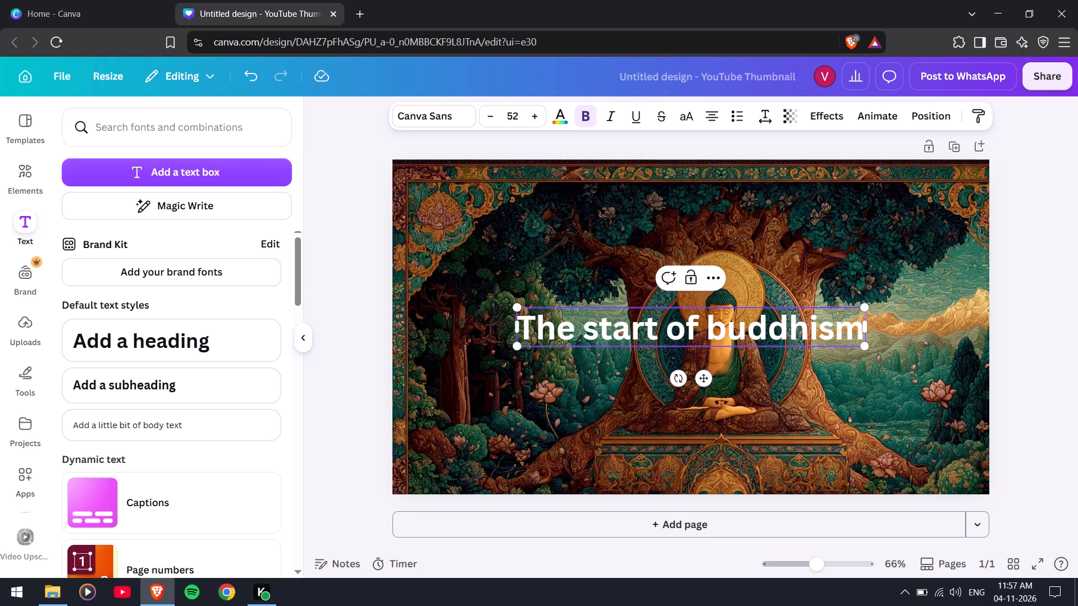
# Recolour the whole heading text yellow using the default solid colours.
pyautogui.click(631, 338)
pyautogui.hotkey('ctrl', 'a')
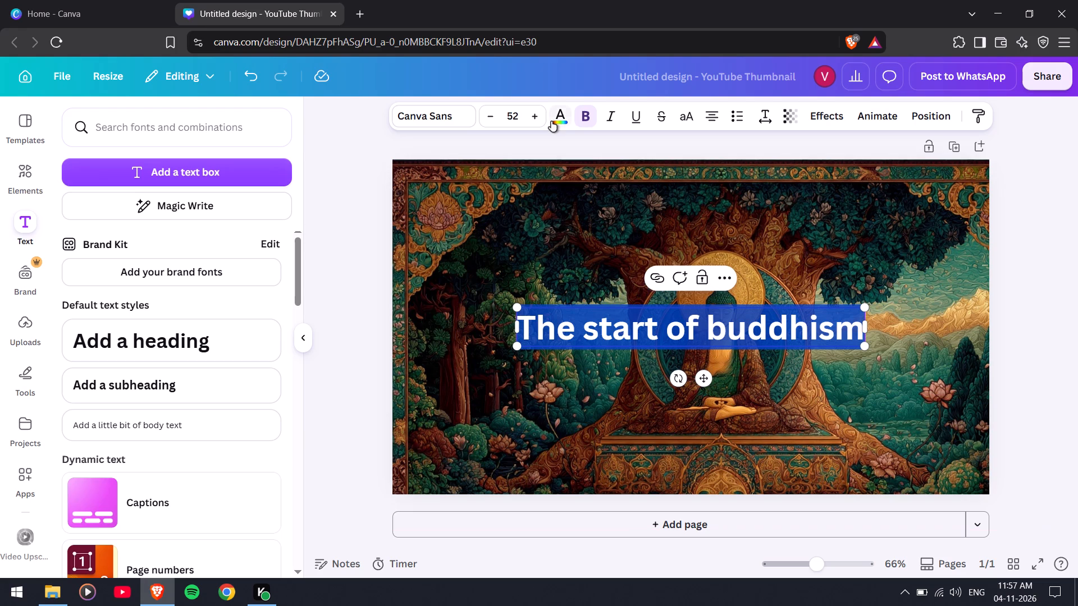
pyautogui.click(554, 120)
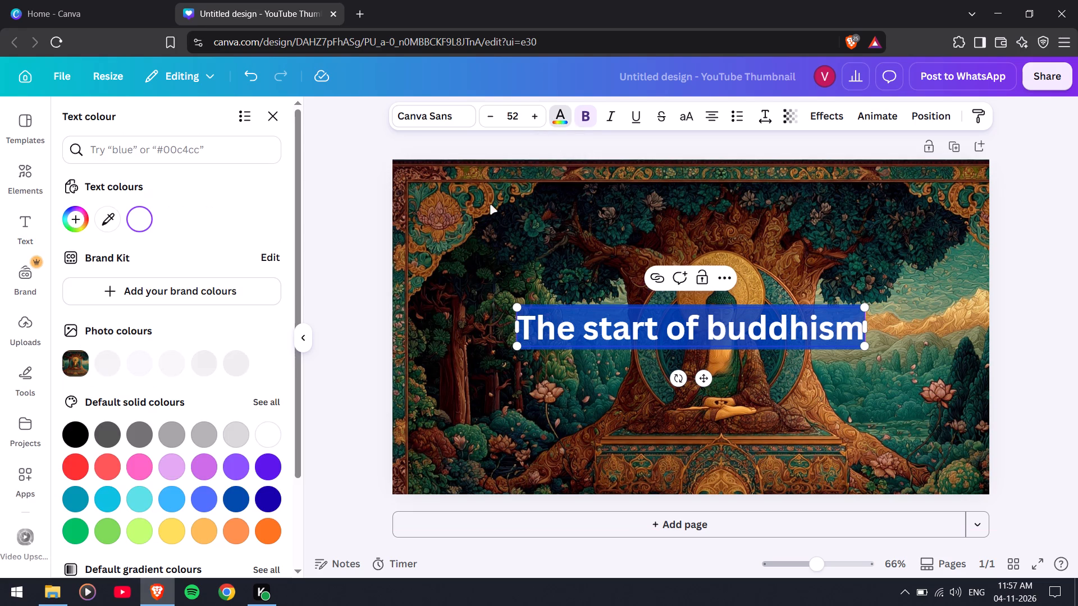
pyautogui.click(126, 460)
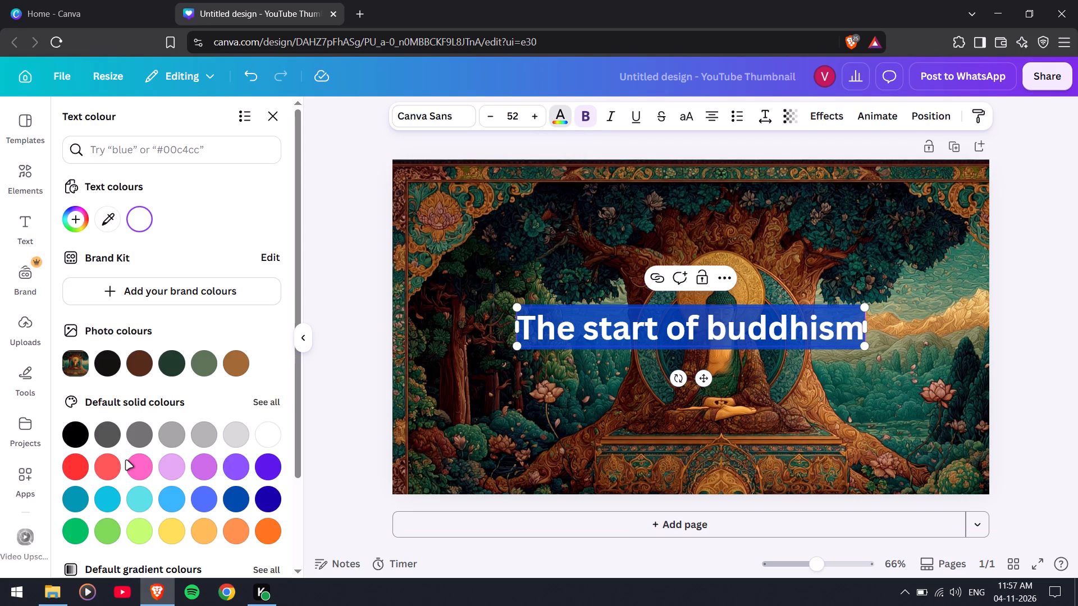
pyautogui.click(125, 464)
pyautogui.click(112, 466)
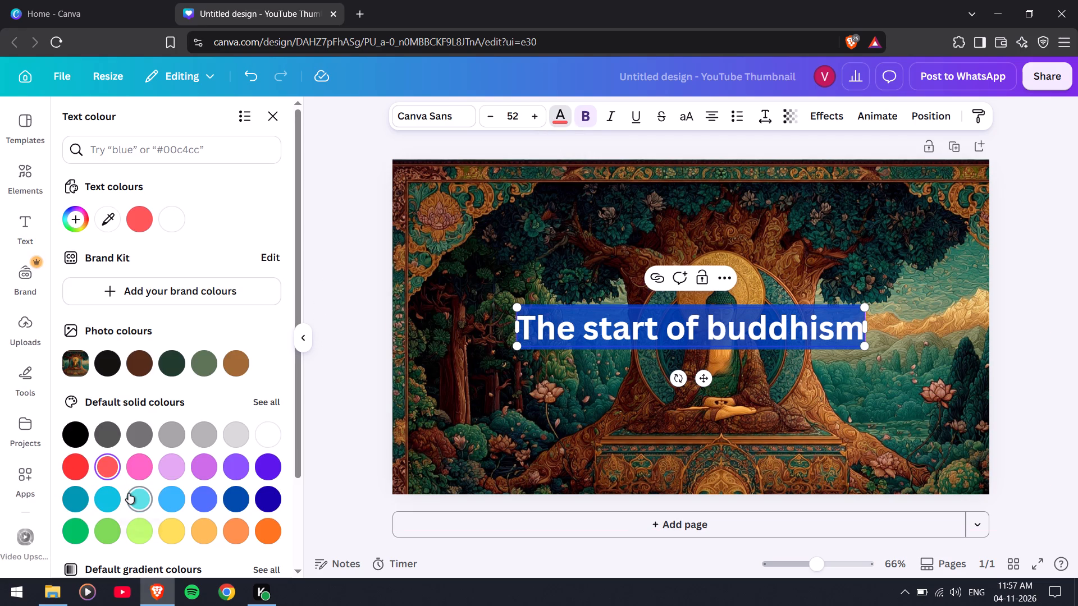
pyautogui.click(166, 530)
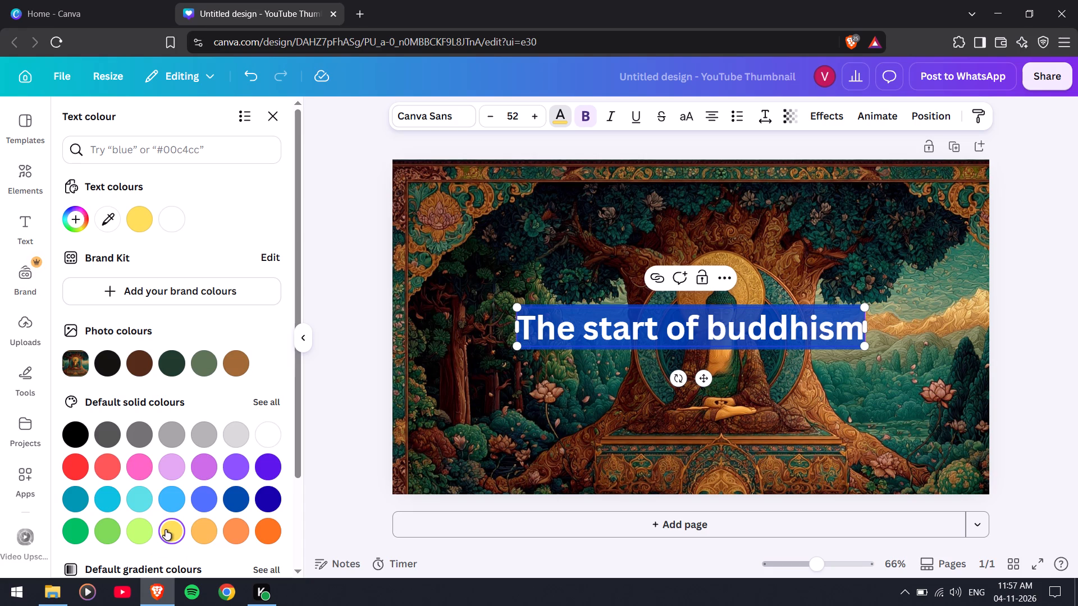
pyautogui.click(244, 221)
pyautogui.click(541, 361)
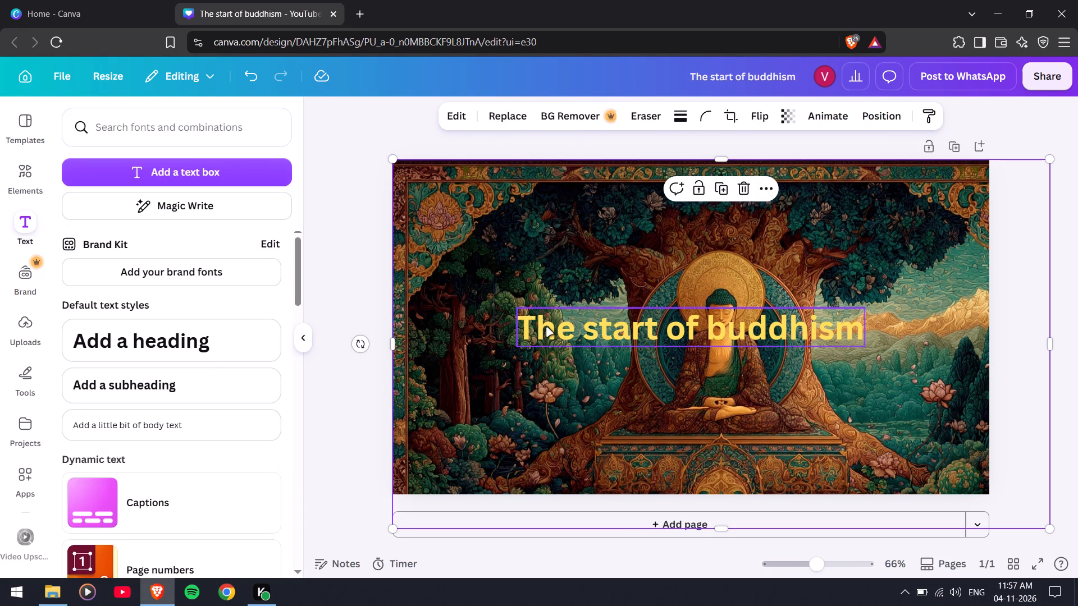
# Enlarge the heading to about font size 65.6 and place it near the thumbnail's top-left corner.
pyautogui.click(547, 327)
pyautogui.moveTo(517, 343); pyautogui.dragTo(428, 368)
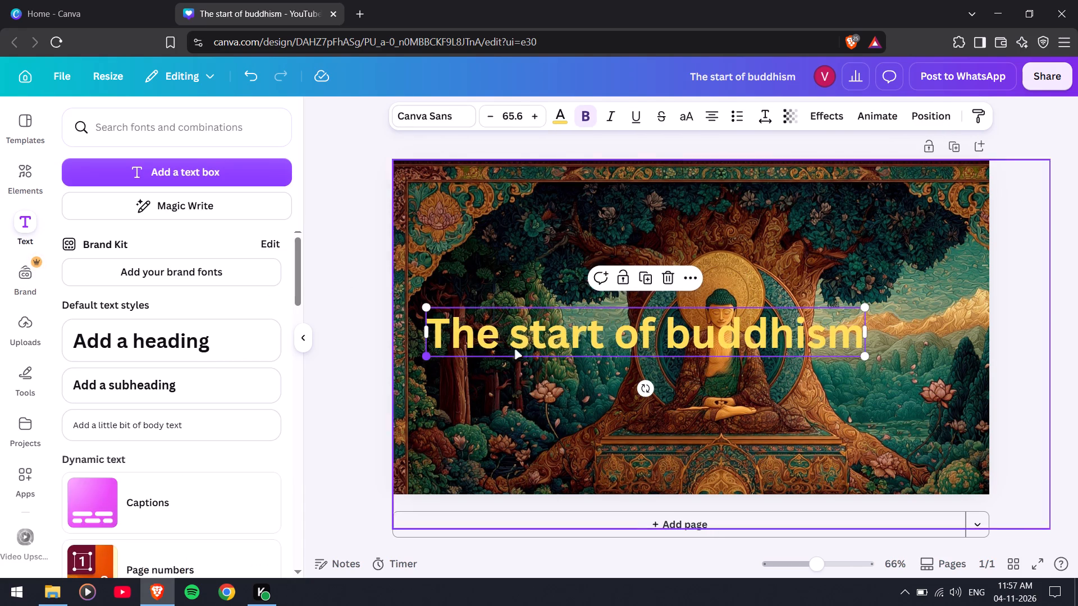
pyautogui.moveTo(586, 329); pyautogui.dragTo(565, 184)
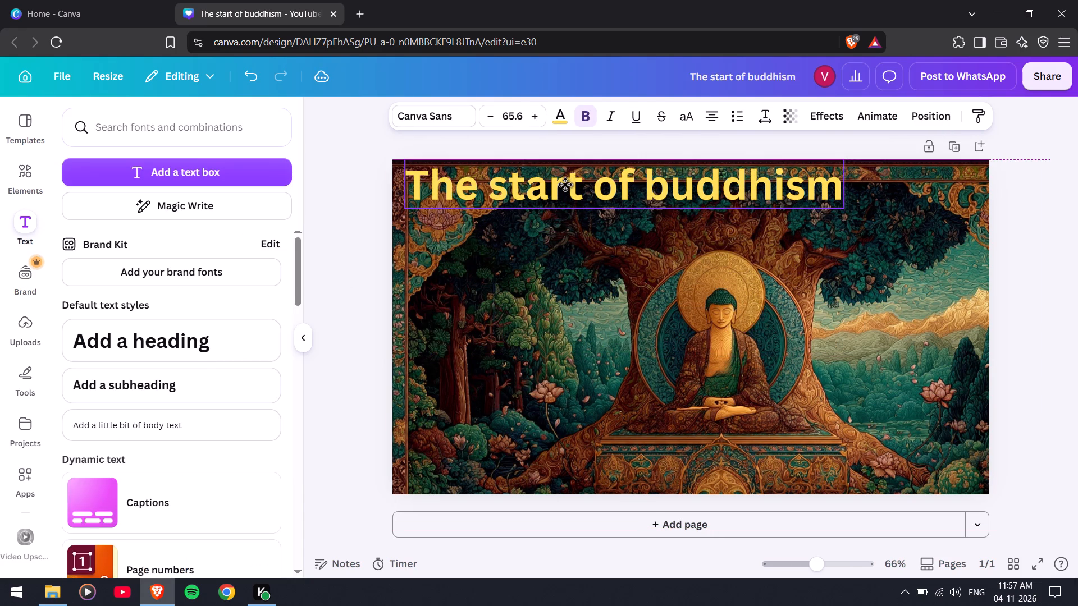
pyautogui.moveTo(565, 184); pyautogui.dragTo(559, 189)
pyautogui.click(561, 298)
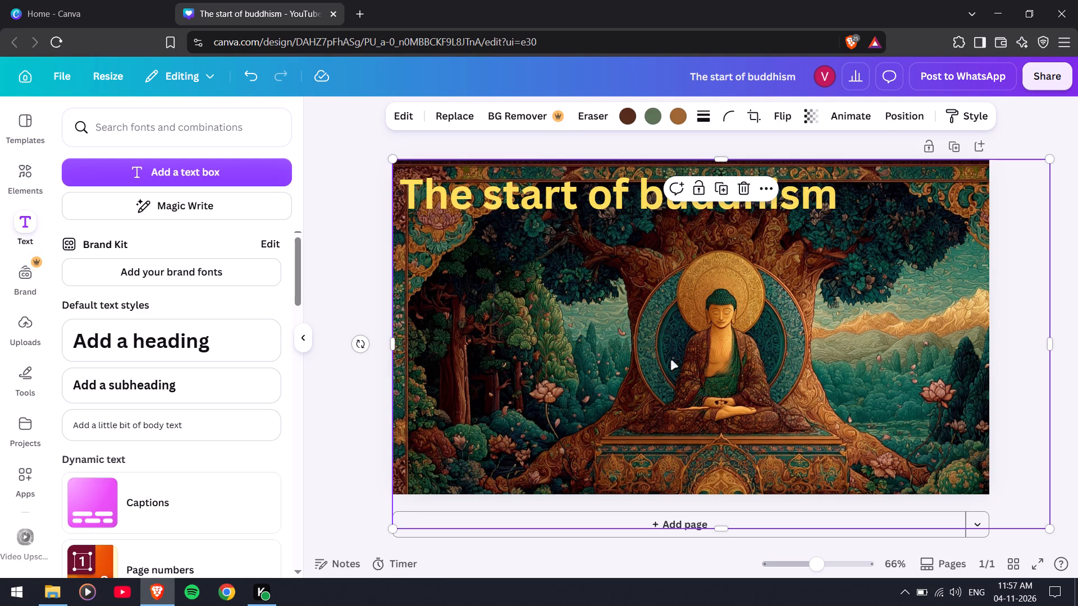
# Set the whole heading's text colour to white.
pyautogui.tripleClick(624, 204)
pyautogui.click(624, 204)
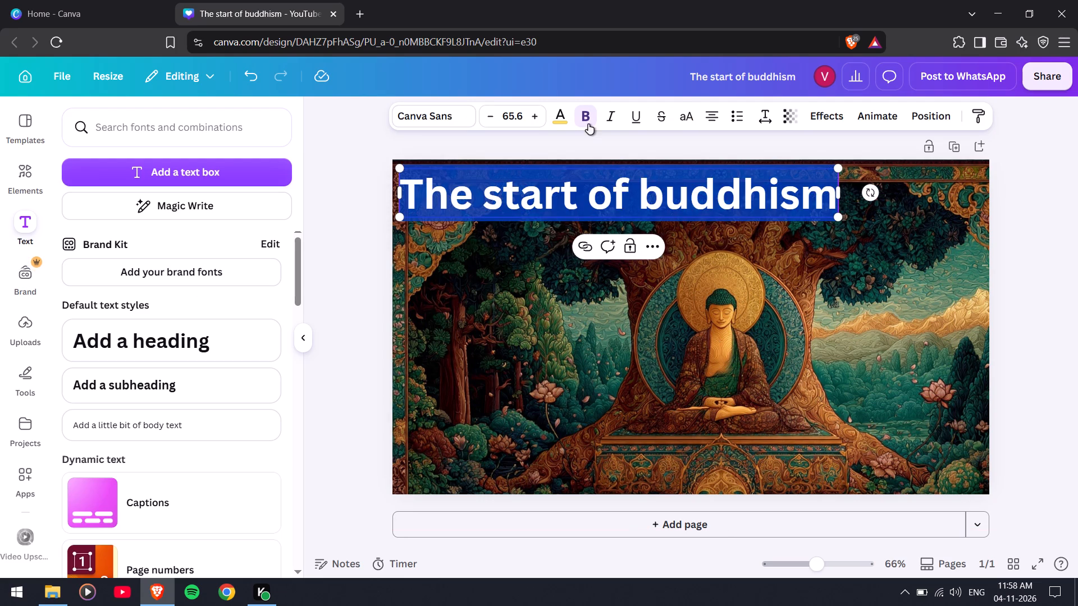
pyautogui.click(558, 114)
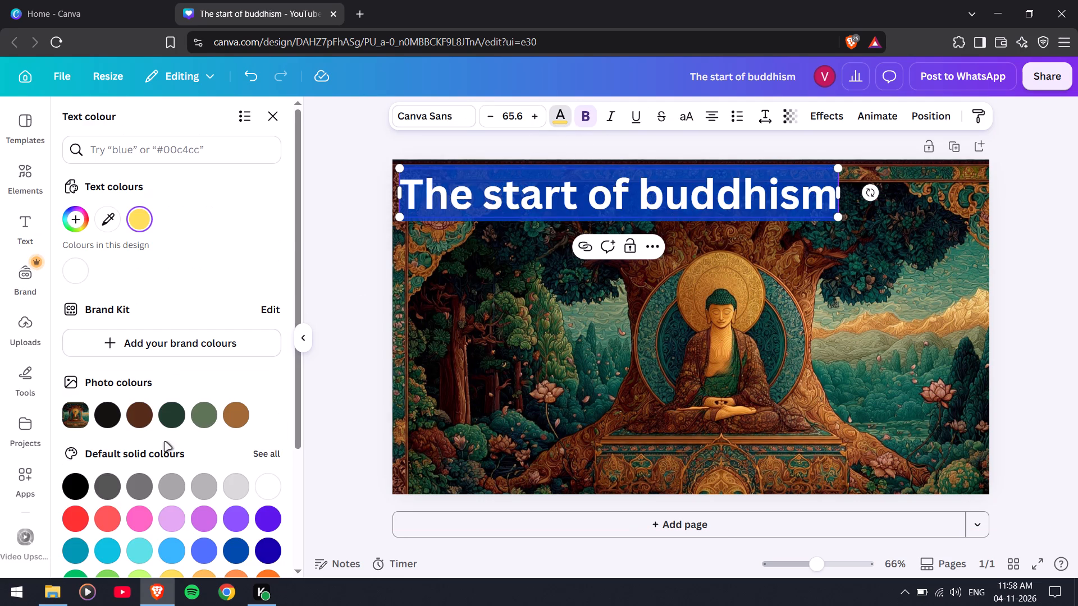
pyautogui.click(261, 488)
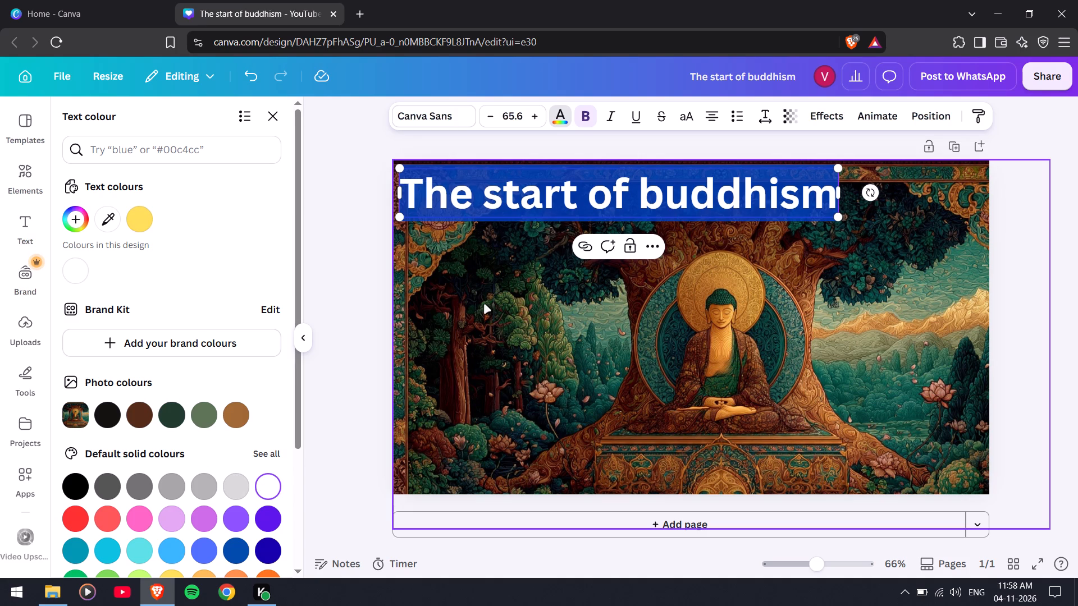
pyautogui.click(484, 304)
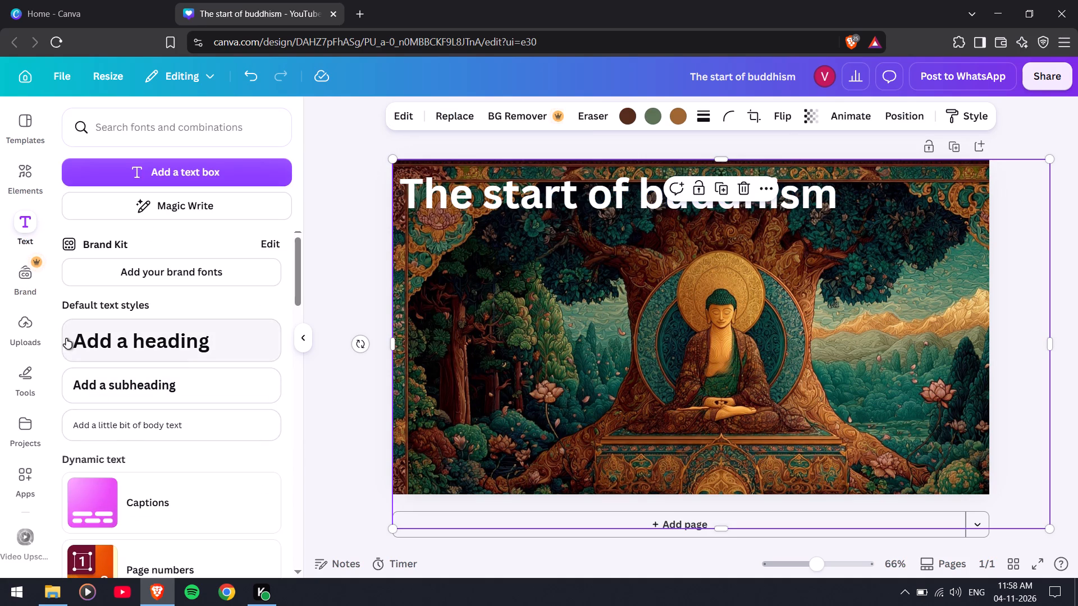
# Add the "Custom Paint" font combination to the thumbnail.
pyautogui.scroll(-7, 161, 291)
pyautogui.scroll(-5, 211, 344)
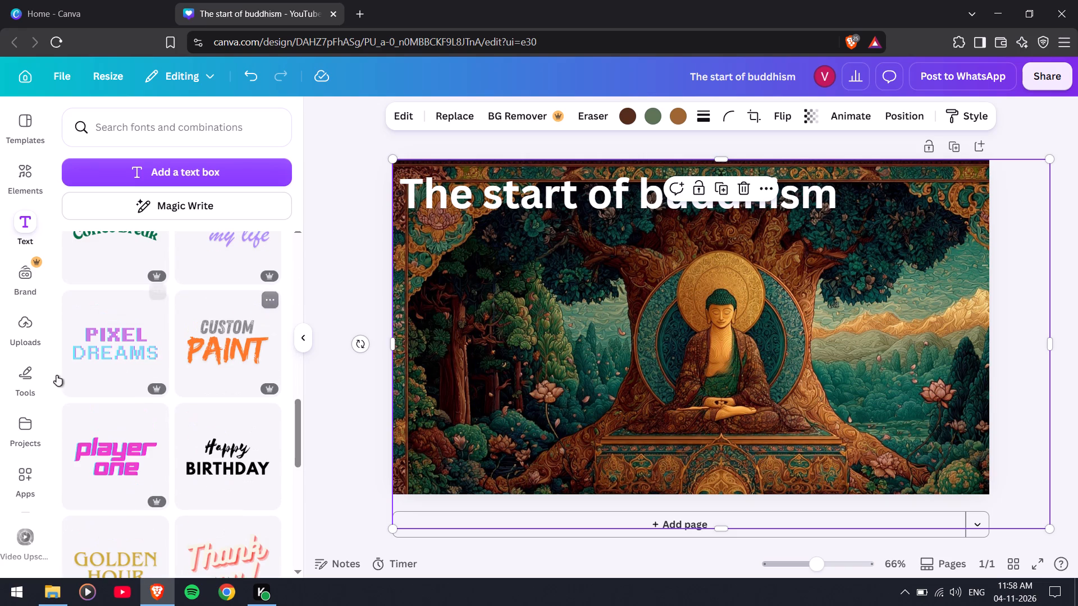
pyautogui.scroll(-5, 7, 393)
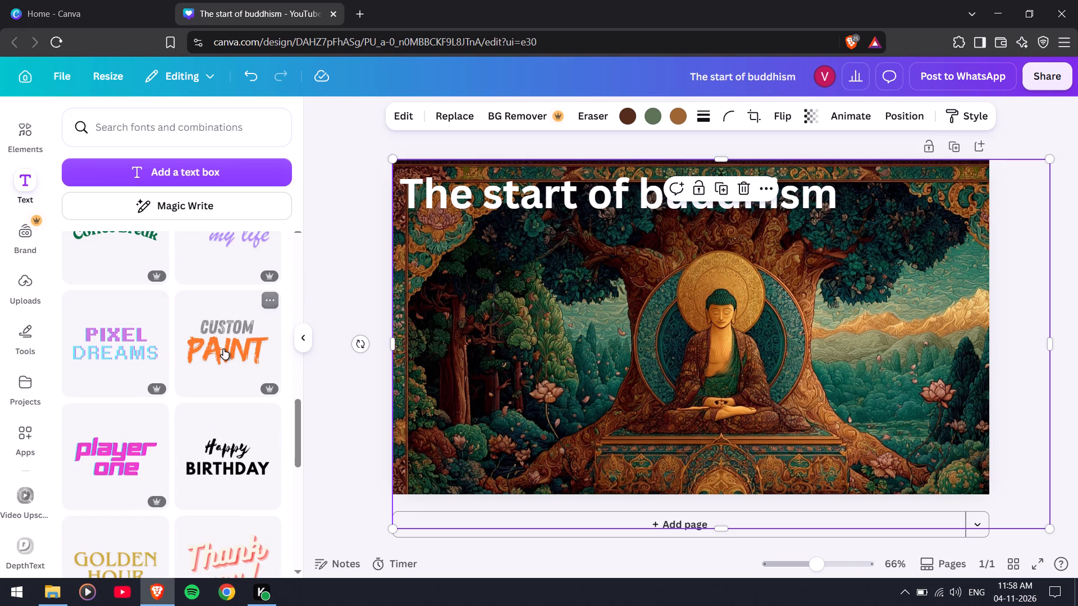
pyautogui.click(224, 349)
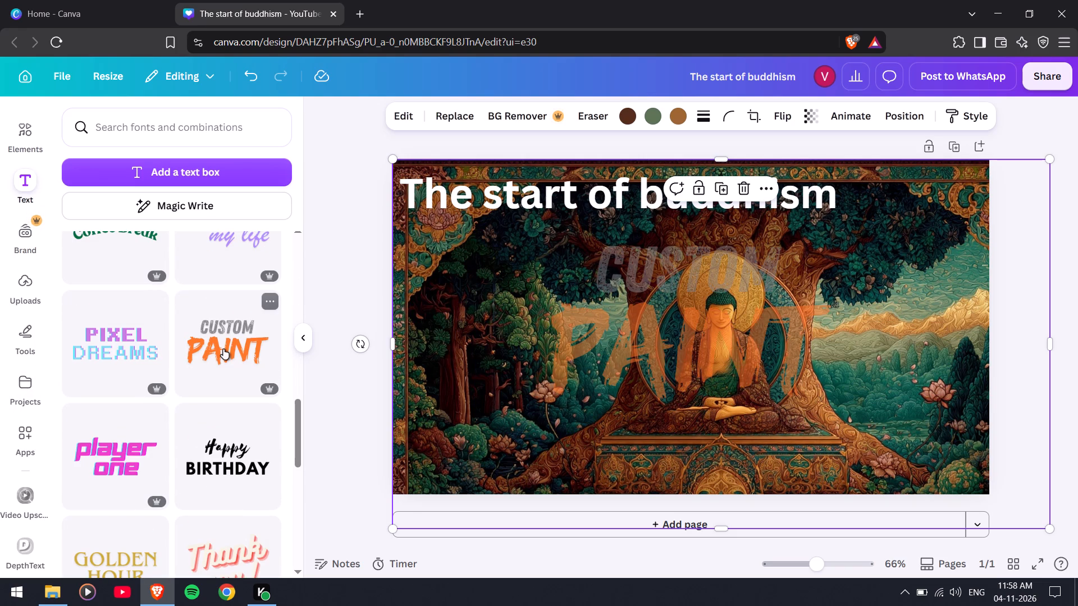
# Replace the word "CUSTOM" in the font combination with "buddha".
pyautogui.click(705, 340)
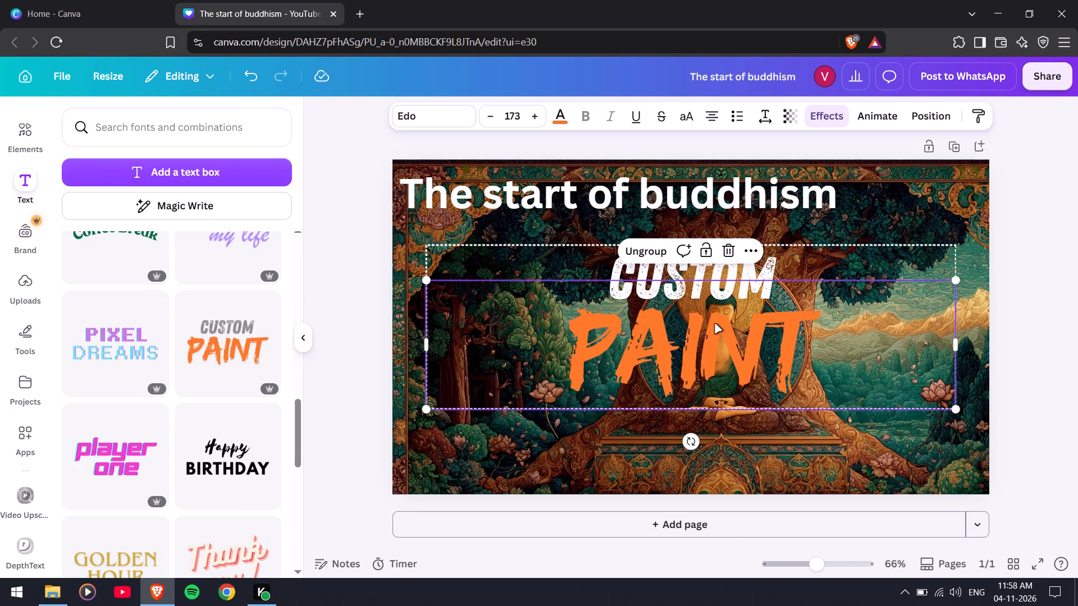
pyautogui.click(759, 255)
pyautogui.click(654, 279)
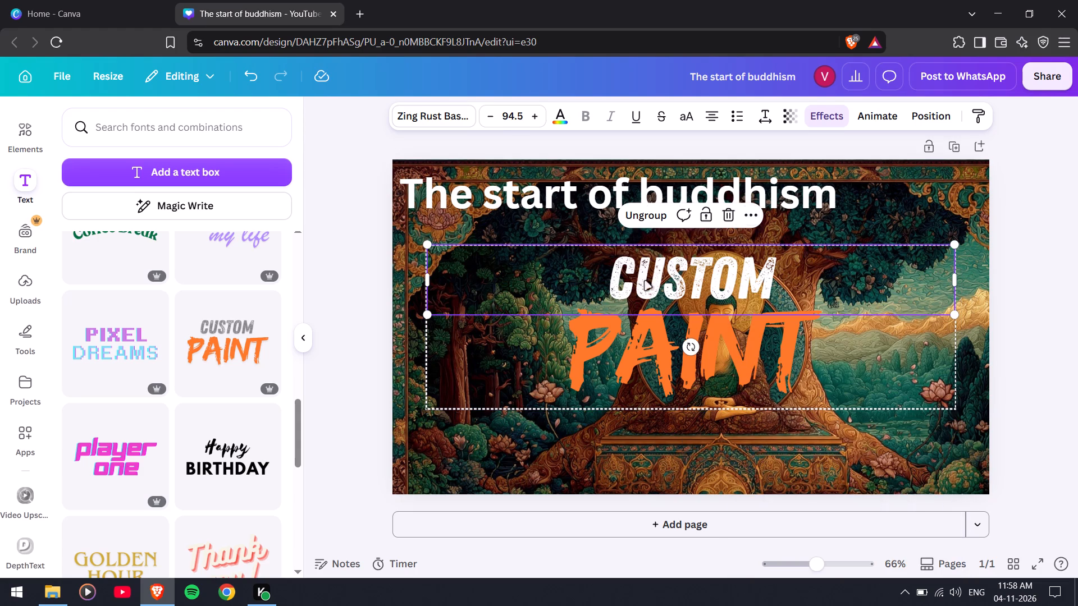
pyautogui.doubleClick(628, 278)
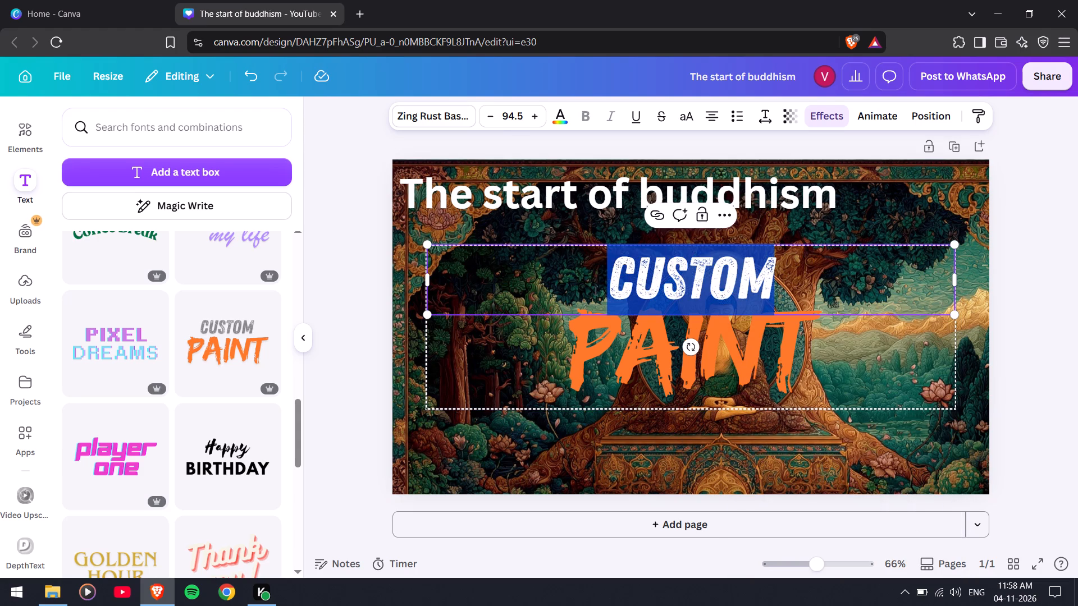
pyautogui.write('Buddjha')
pyautogui.press('BackSpace')
pyautogui.press('BackSpace')
pyautogui.press('BackSpace')
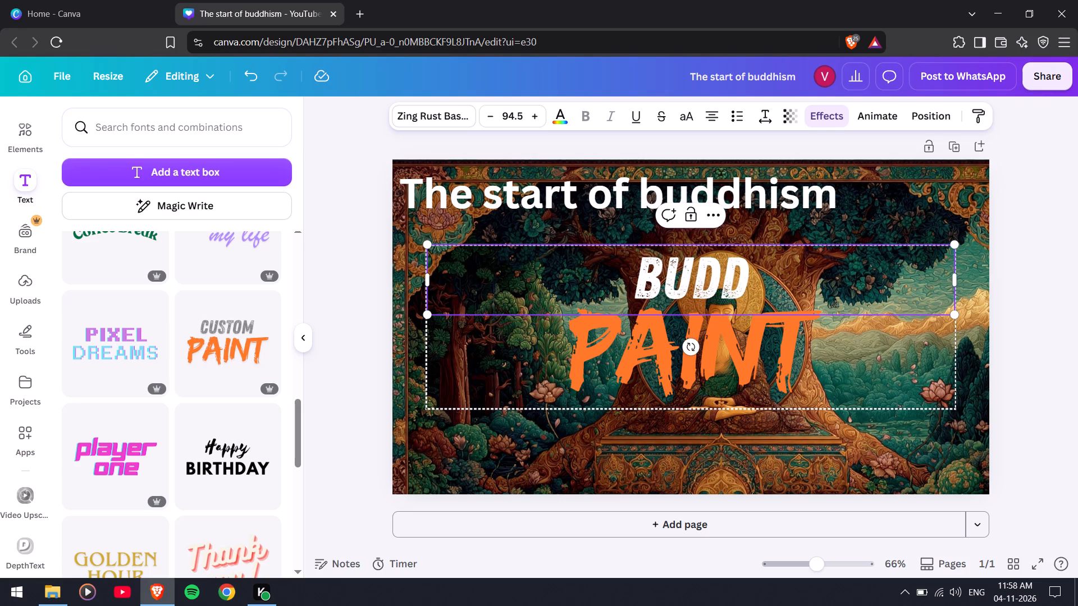
pyautogui.press('BackSpace')
pyautogui.write('ha')
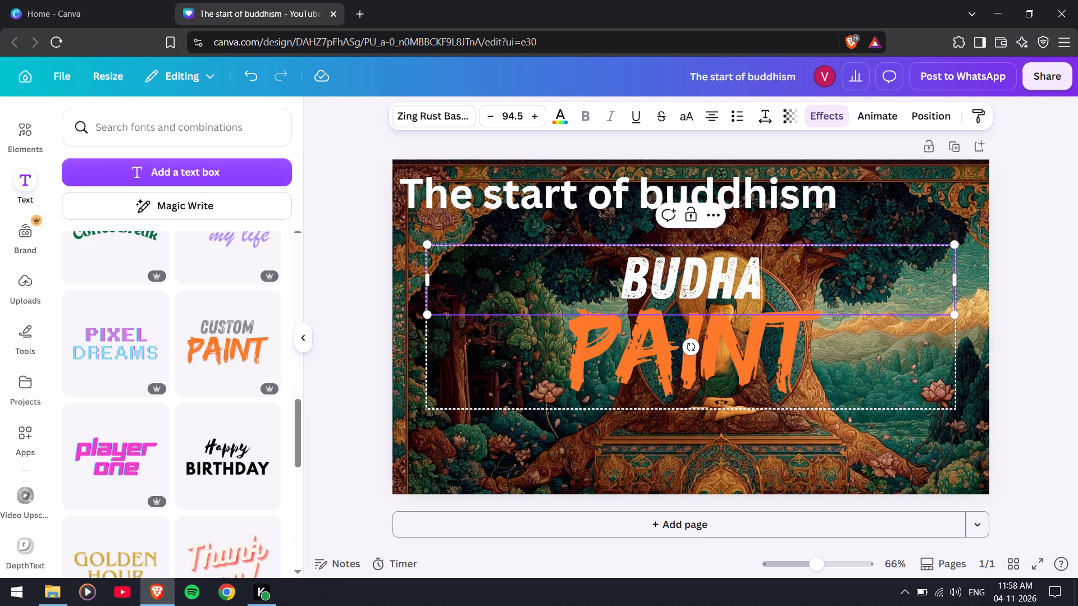
pyautogui.press('space')
pyautogui.press('BackSpace')
pyautogui.press('BackSpace')
pyautogui.press('BackSpace')
pyautogui.press('BackSpace')
pyautogui.press('BackSpace')
pyautogui.press('BackSpace')
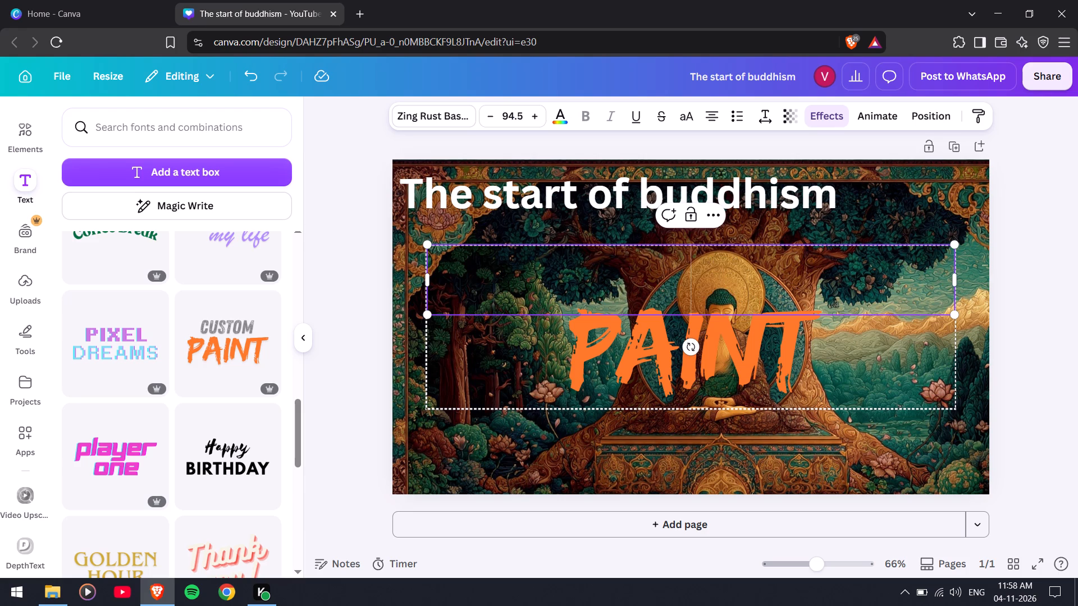
pyautogui.press('BackSpace')
pyautogui.write('buddha')
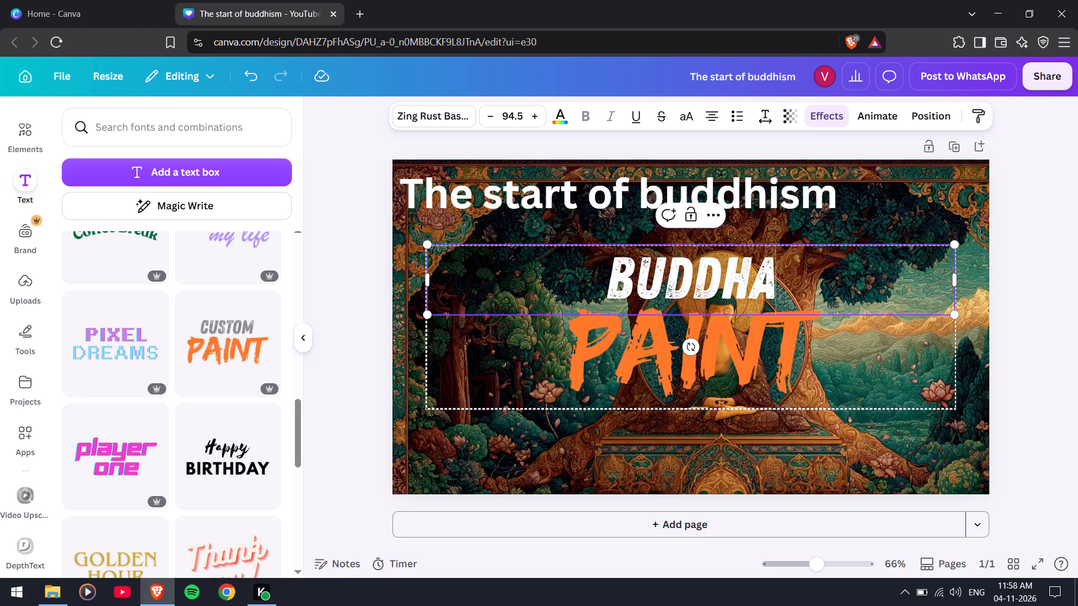
# Replace the orange word "PAINT" in the font combination with "Show".
pyautogui.doubleClick(744, 360)
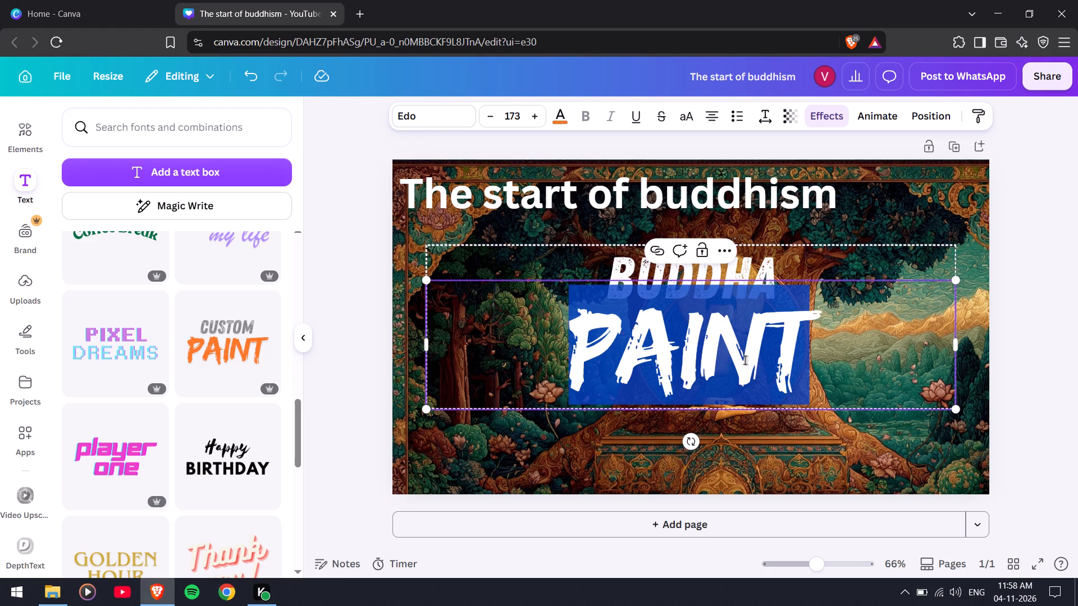
pyautogui.write('Show')
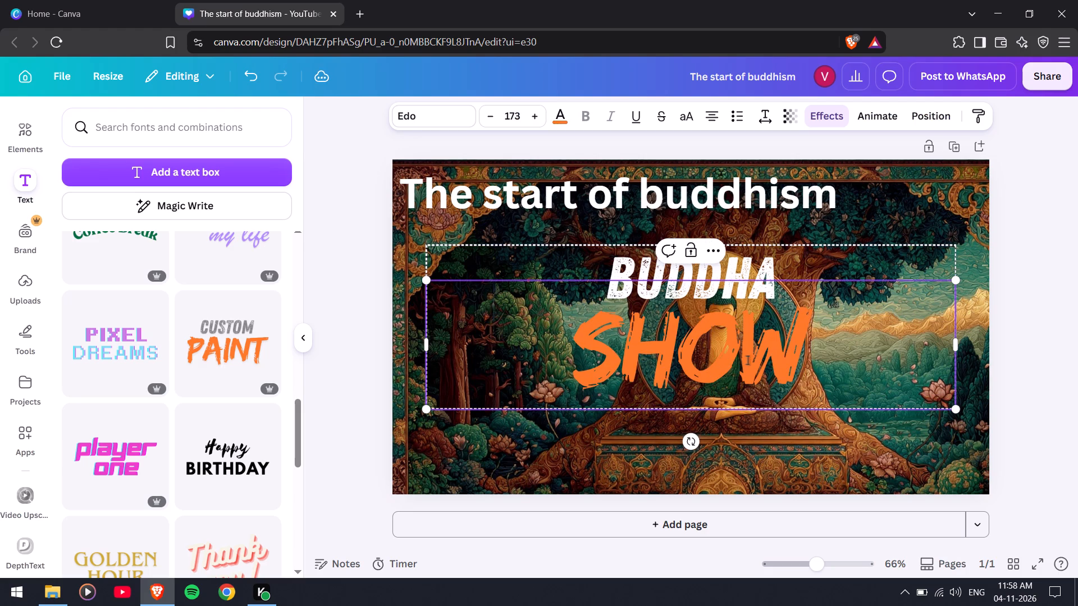
pyautogui.click(929, 443)
# Shrink the Buddha Show text group to roughly half its width and move it to the page's left edge, below the heading.
pyautogui.click(817, 346)
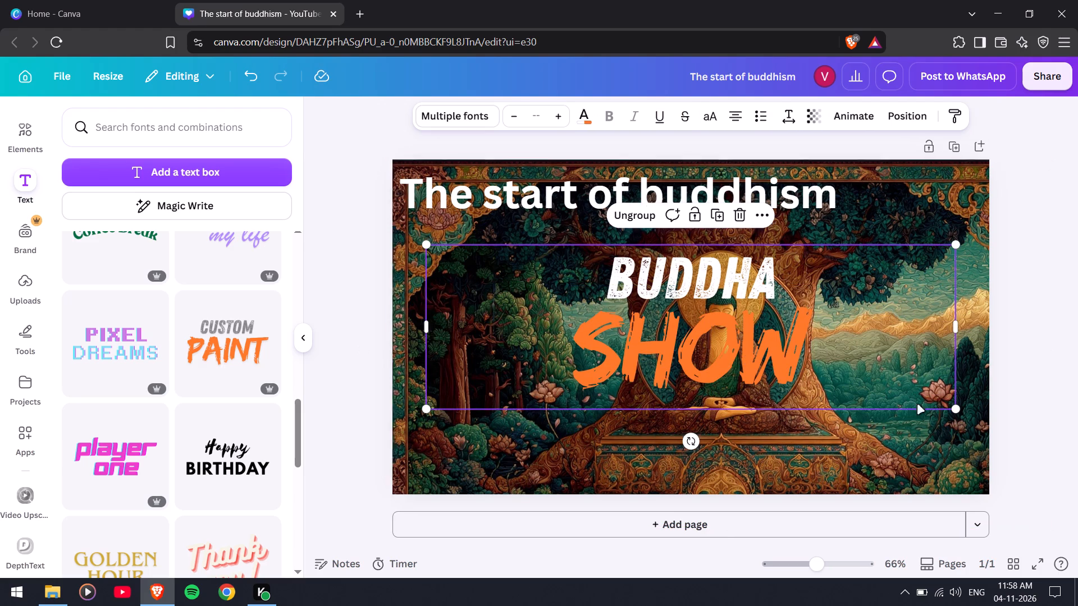
pyautogui.moveTo(958, 410); pyautogui.dragTo(716, 389)
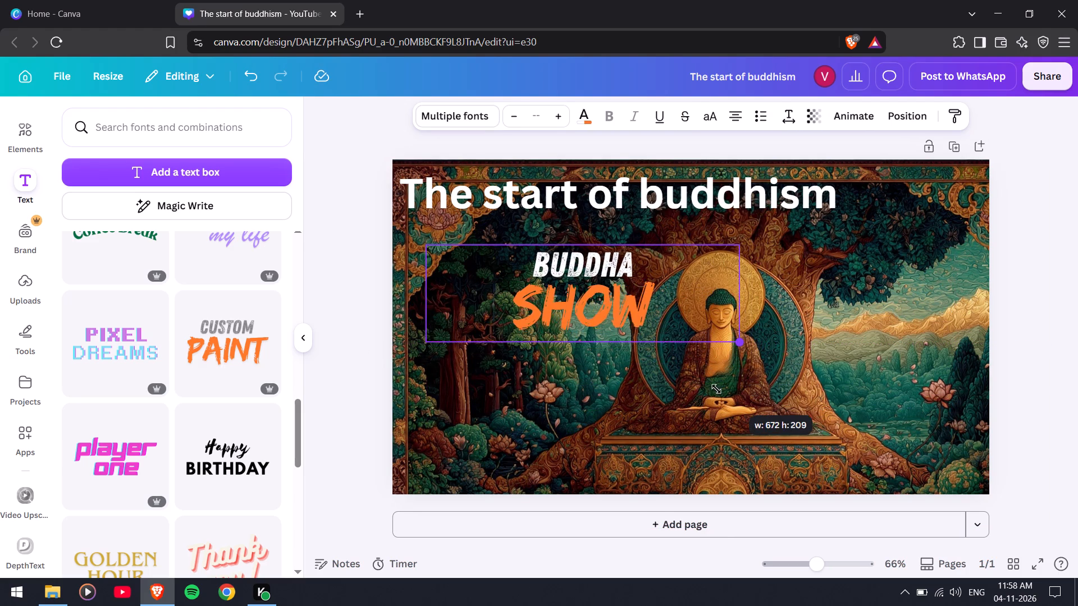
pyautogui.moveTo(716, 389); pyautogui.dragTo(704, 387)
pyautogui.moveTo(652, 304); pyautogui.dragTo(624, 334)
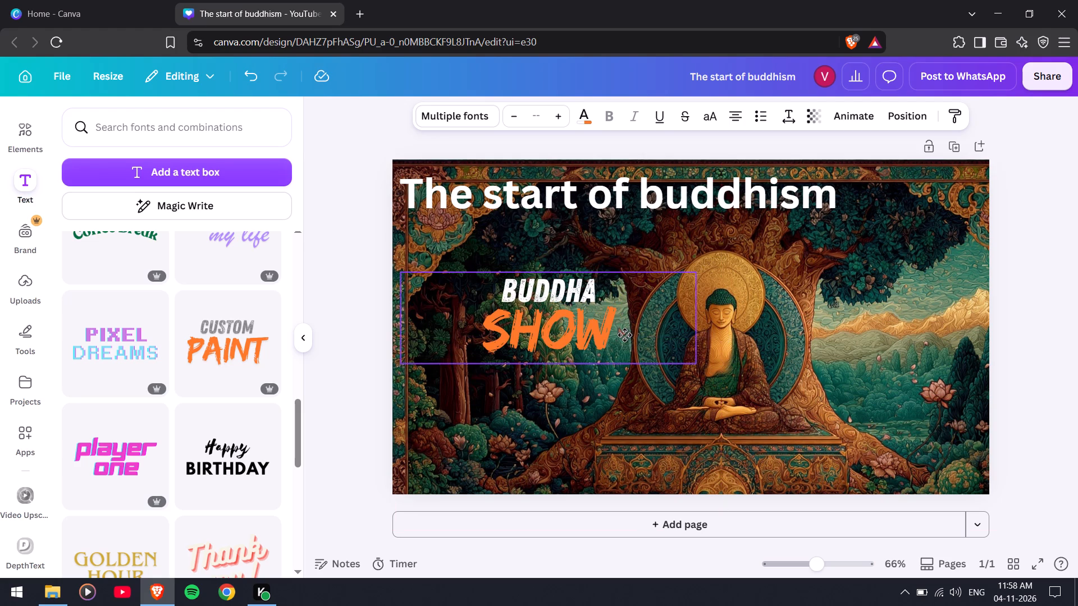
pyautogui.moveTo(624, 334); pyautogui.dragTo(618, 334)
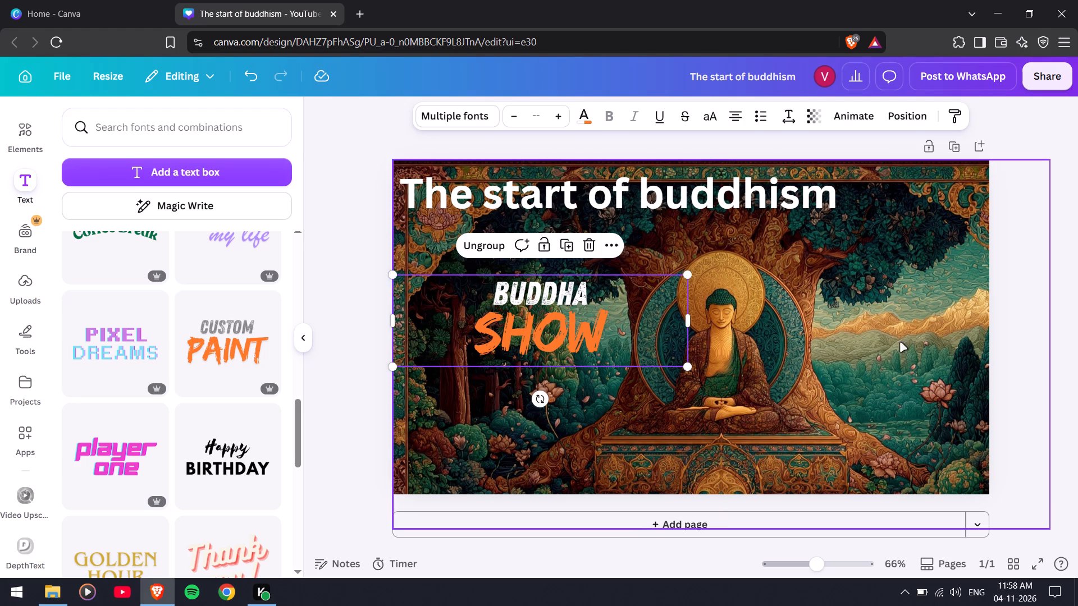
# Browse the font combinations for another text style that could suit the thumbnail.
pyautogui.click(910, 342)
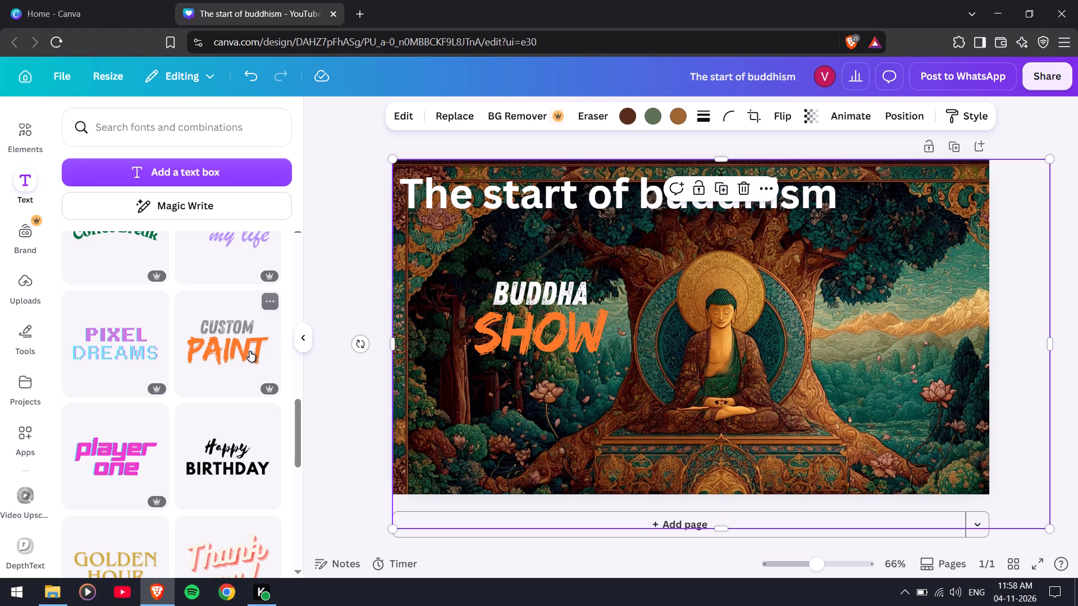
pyautogui.scroll(-3, 249, 352)
pyautogui.scroll(-3, 203, 371)
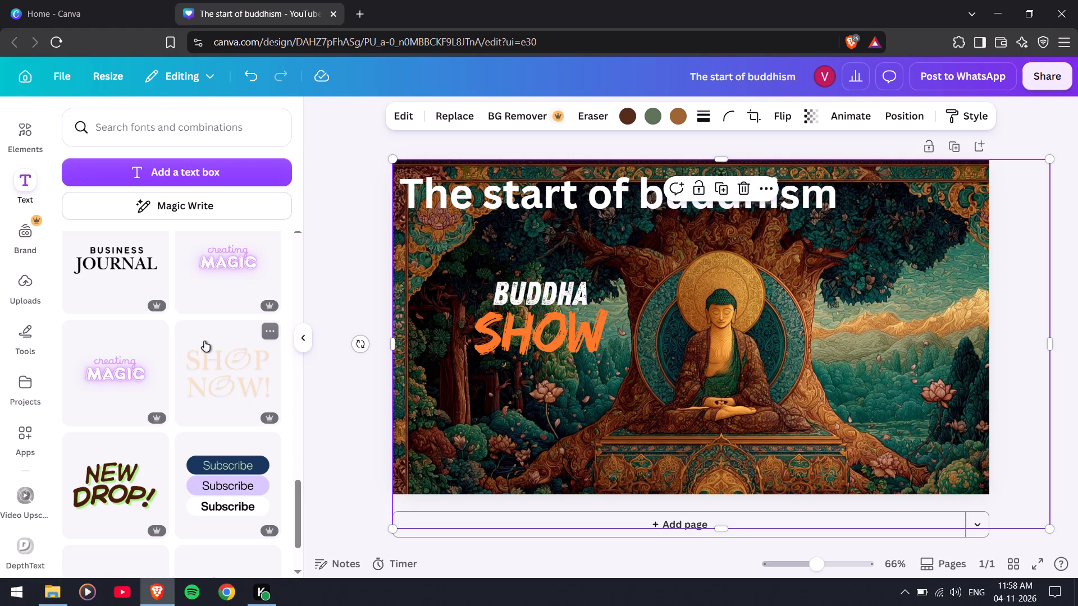
pyautogui.scroll(-3, 214, 336)
pyautogui.scroll(5, 175, 359)
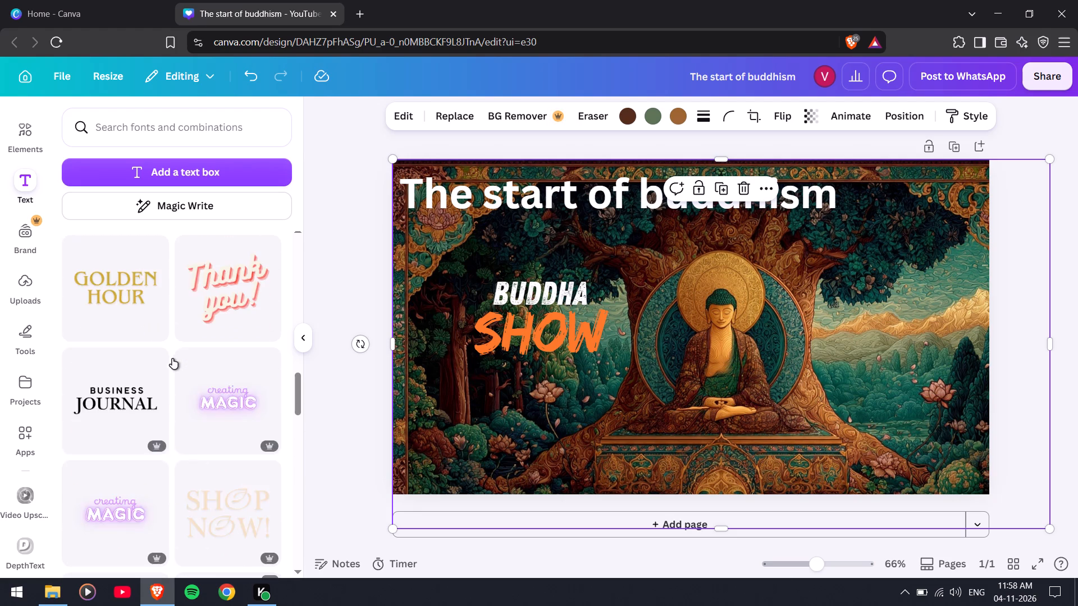
pyautogui.scroll(7, 173, 359)
pyautogui.scroll(3, 110, 361)
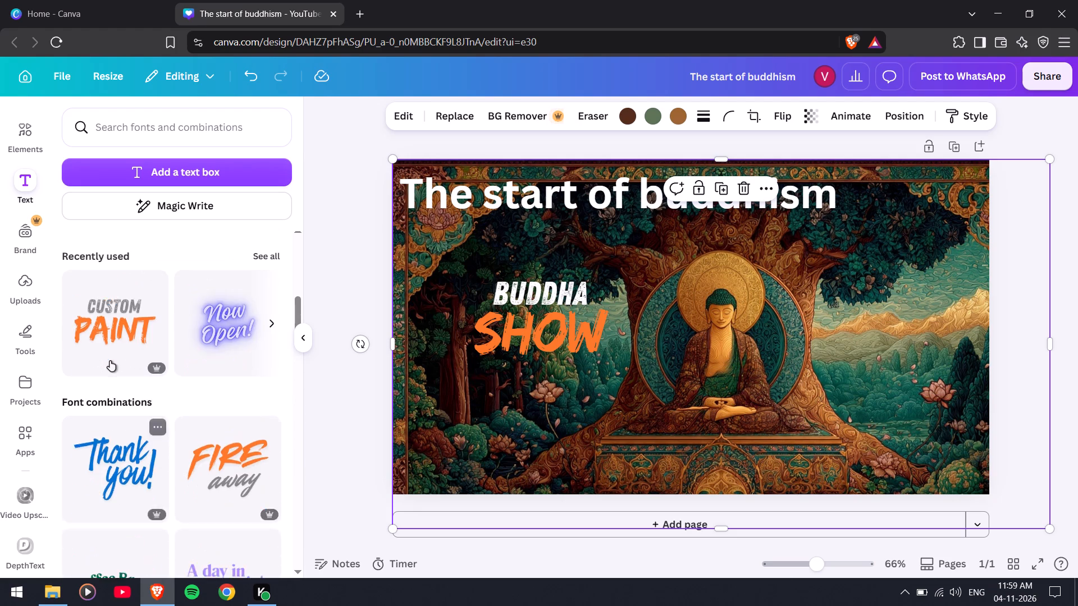
pyautogui.scroll(2, 131, 365)
pyautogui.scroll(-4, 136, 402)
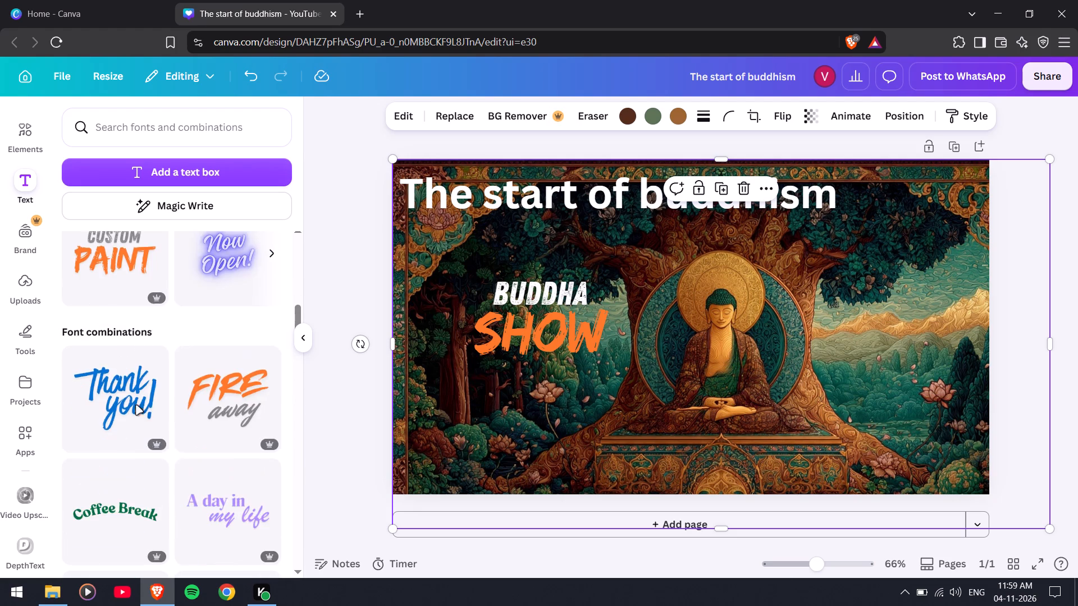
pyautogui.scroll(-7, 136, 406)
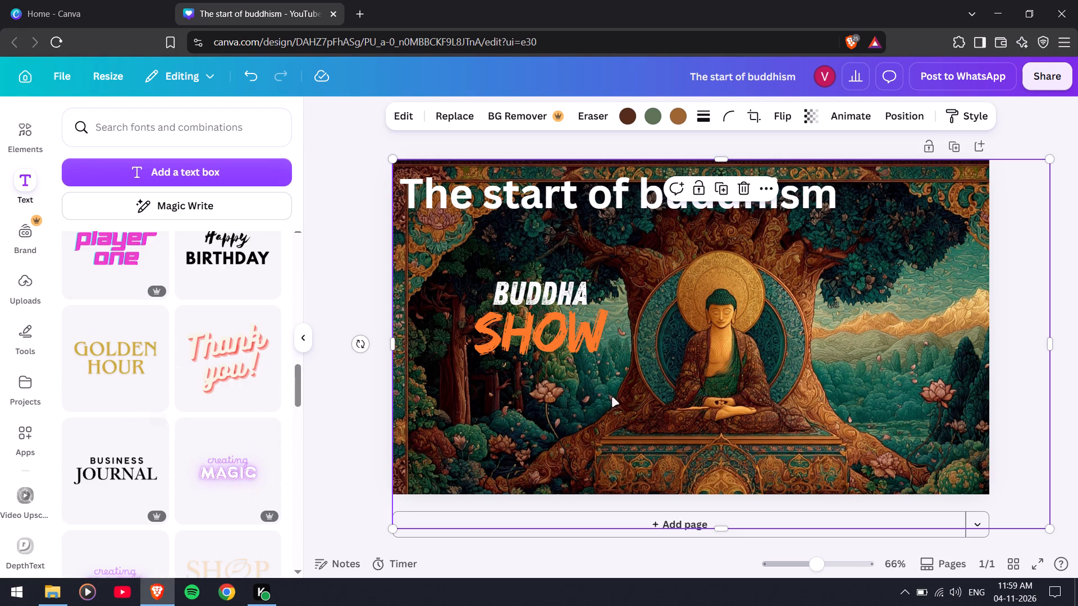
# Change the font of the heading "The start of buddhism" to Gotham Black.
pyautogui.click(596, 205)
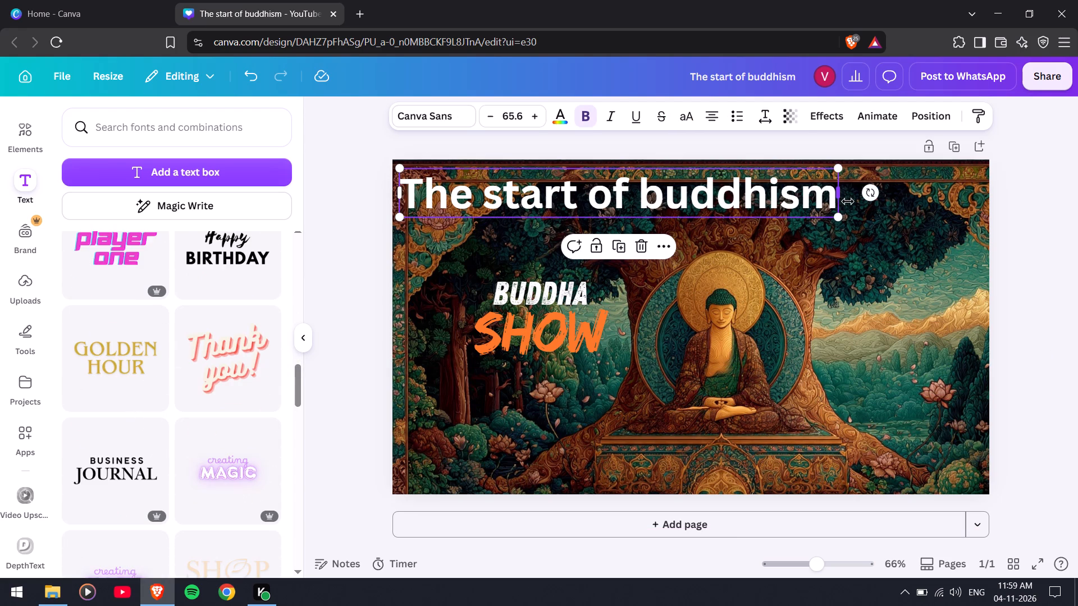
pyautogui.click(835, 220)
pyautogui.tripleClick(655, 198)
pyautogui.click(655, 198)
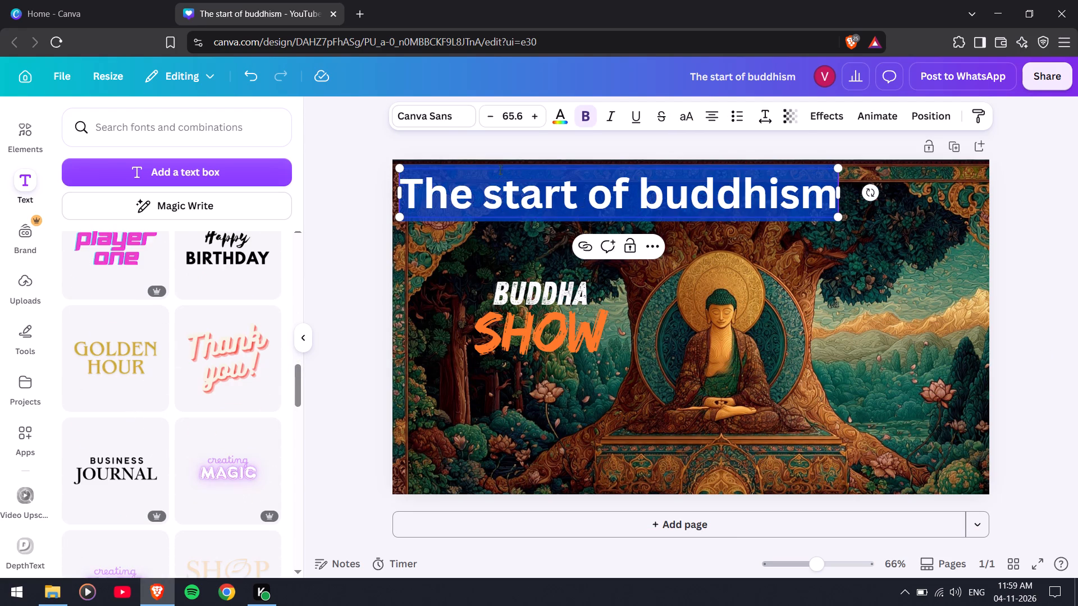
pyautogui.click(447, 115)
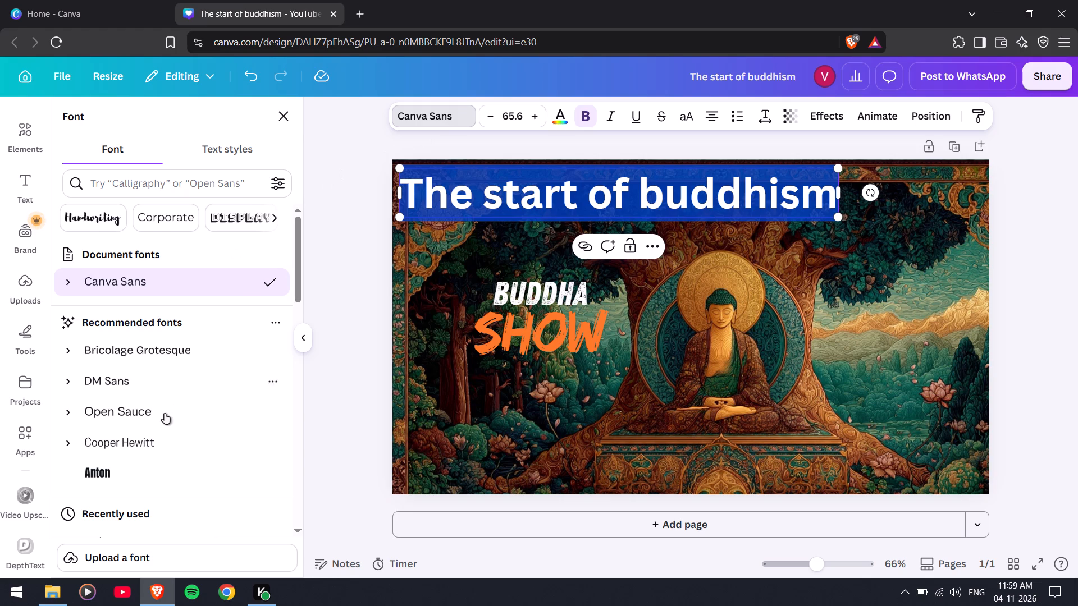
pyautogui.scroll(-4, 132, 379)
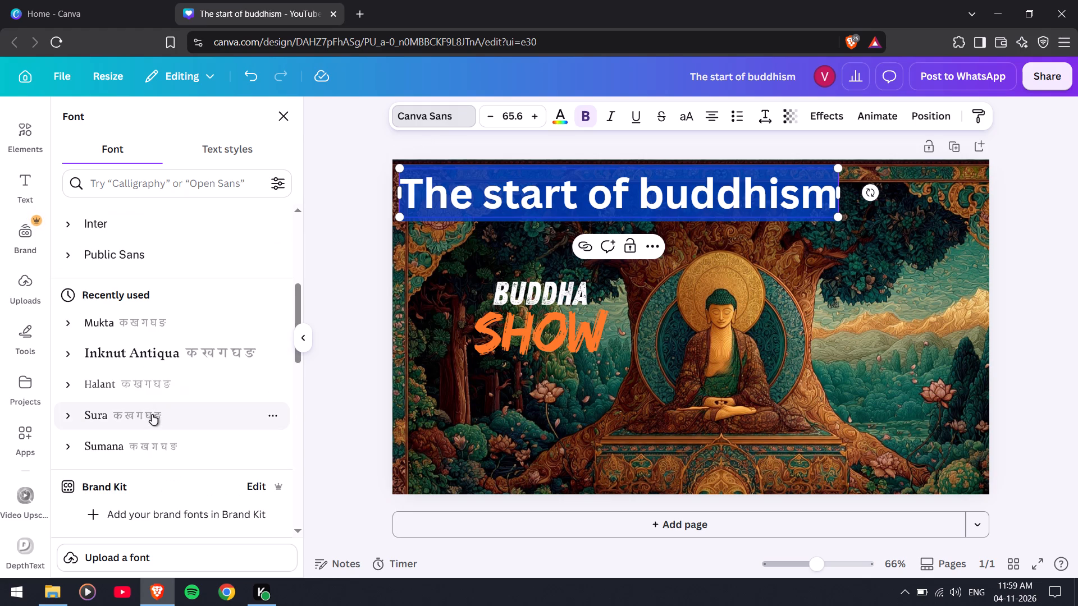
pyautogui.scroll(-5, 153, 415)
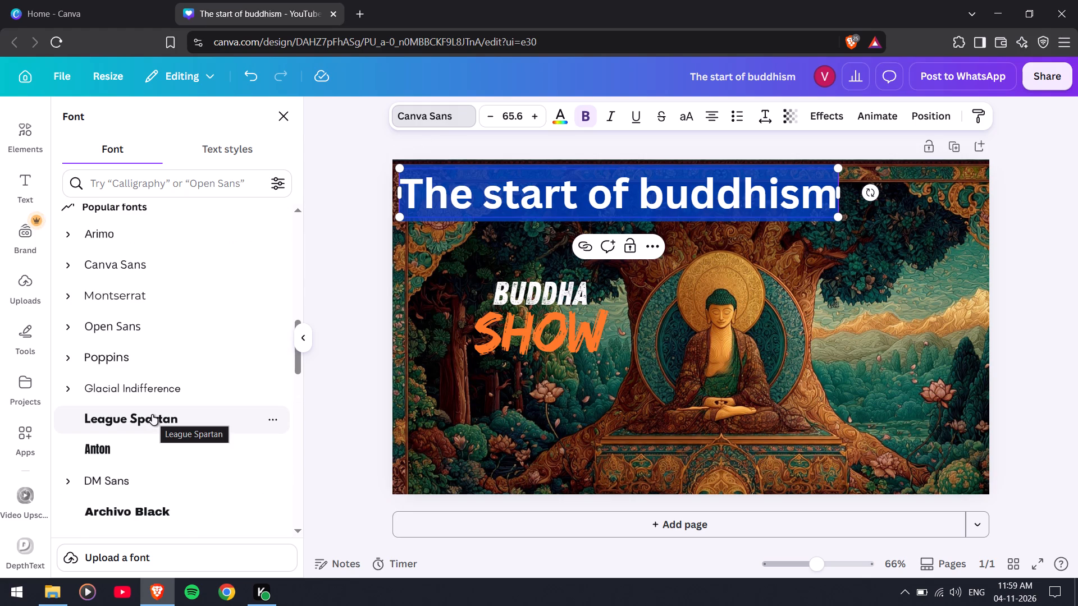
pyautogui.click(144, 183)
pyautogui.write('gothsa')
pyautogui.press('BackSpace')
pyautogui.press('BackSpace')
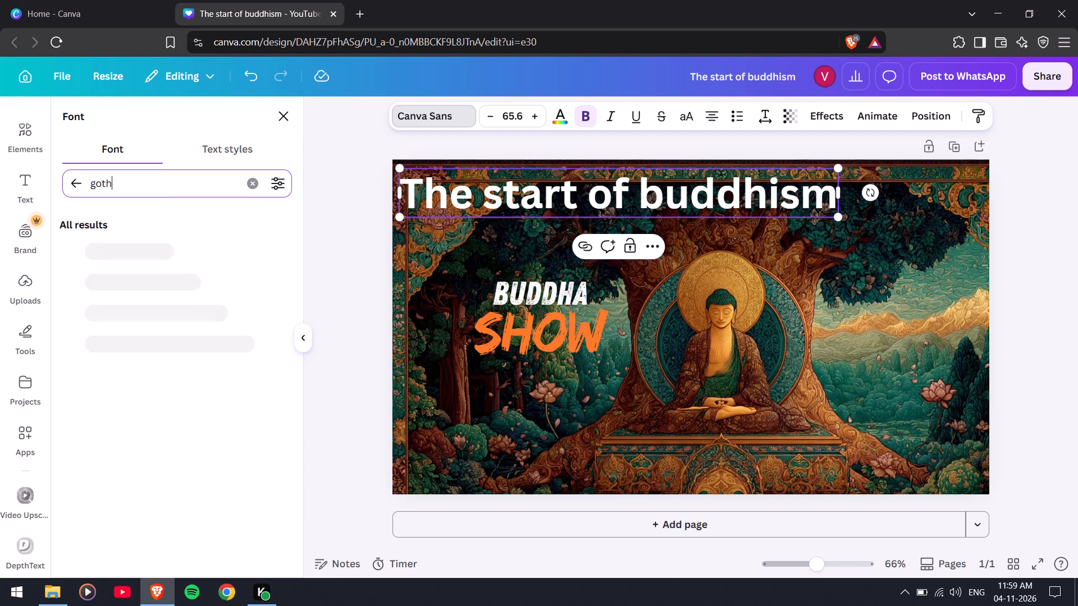
pyautogui.press('a')
pyautogui.press('m')
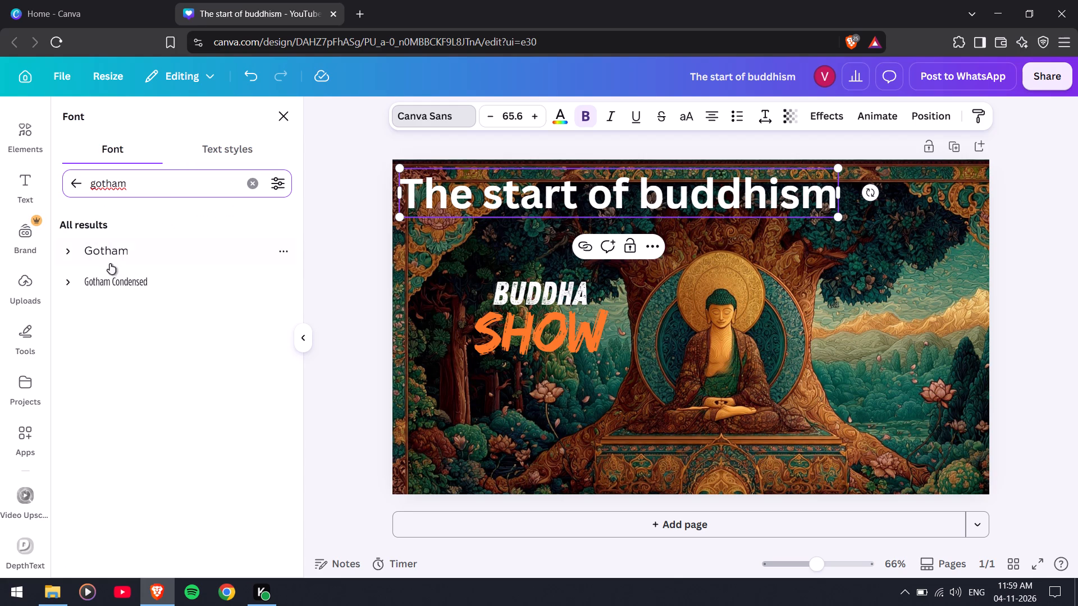
pyautogui.click(77, 256)
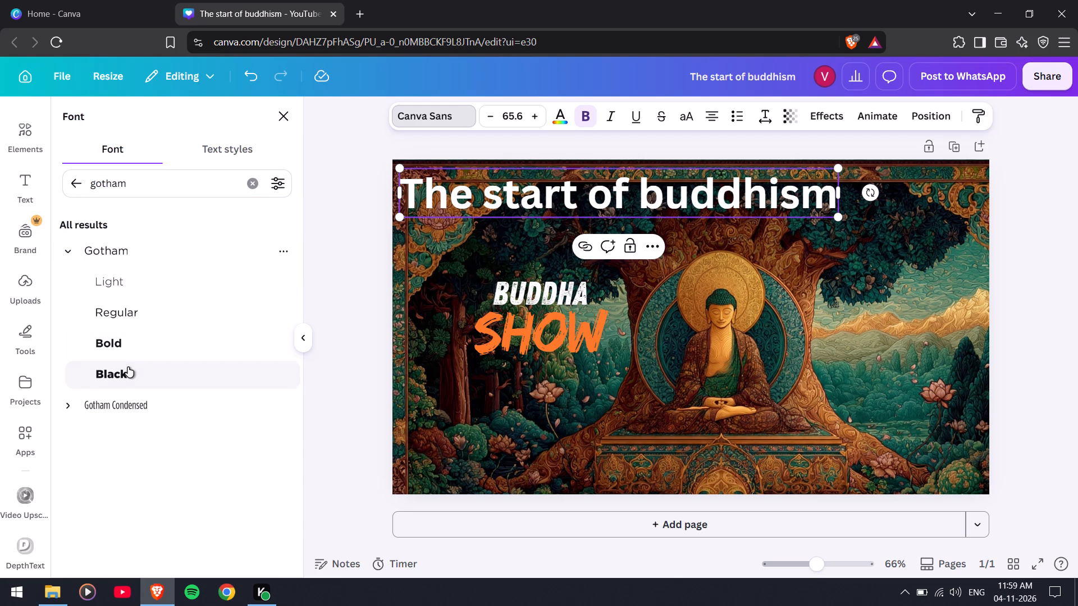
pyautogui.click(129, 367)
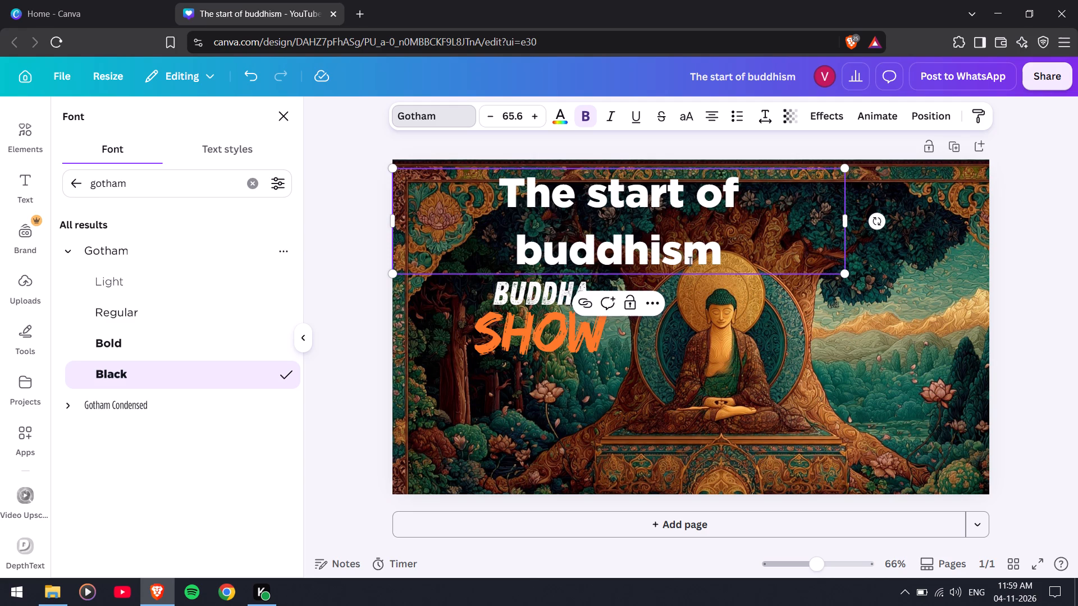
# Widen the heading's text box so it fits on one line, and scale the heading down to font size 48.4.
pyautogui.tripleClick(689, 261)
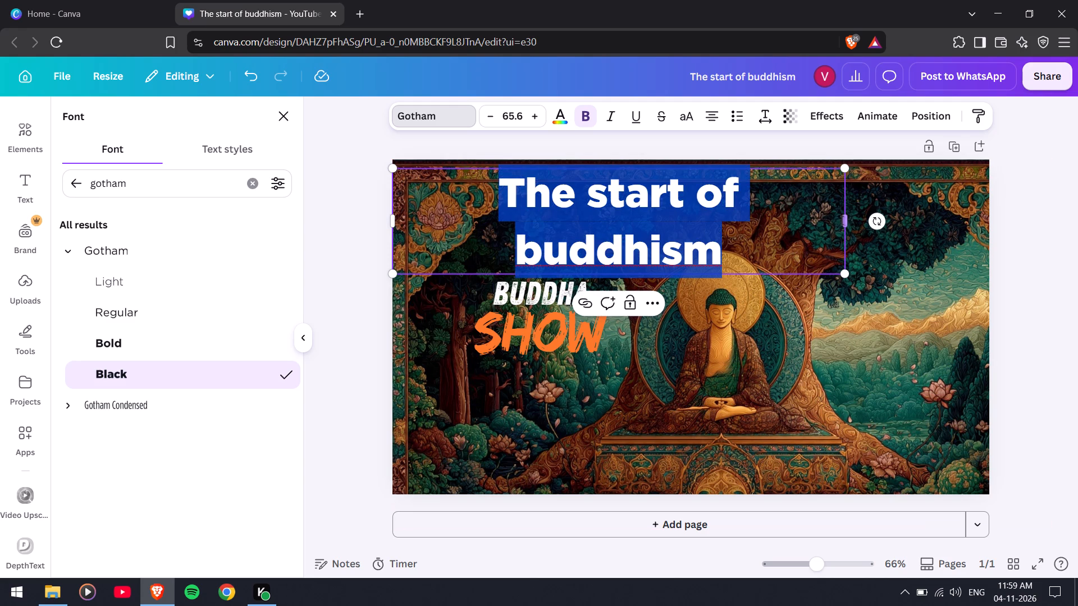
pyautogui.moveTo(845, 219); pyautogui.dragTo(926, 219)
pyautogui.moveTo(930, 220); pyautogui.dragTo(801, 217)
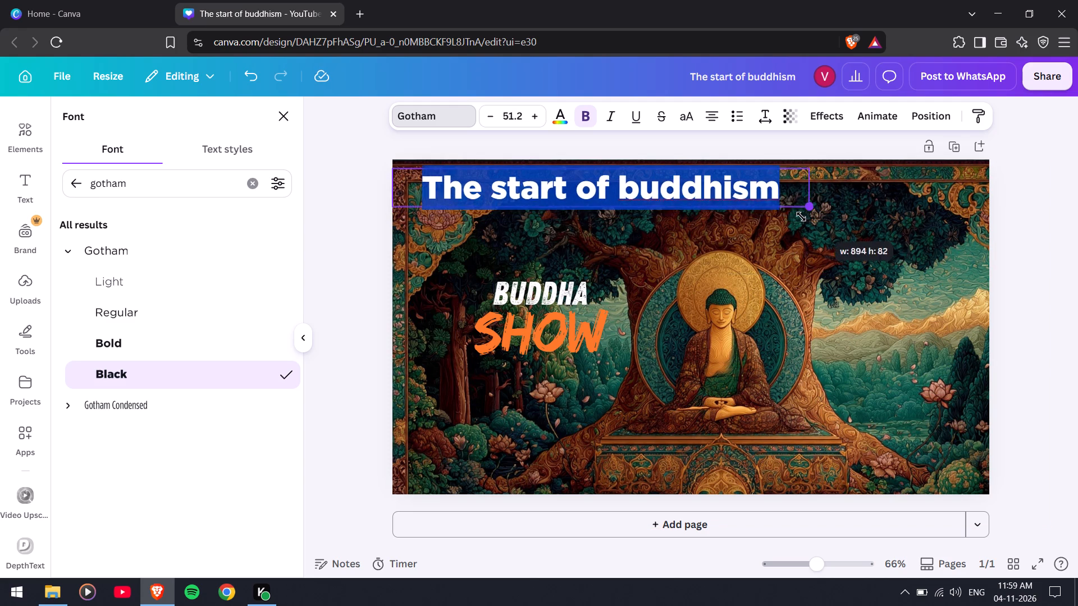
pyautogui.moveTo(801, 217); pyautogui.dragTo(789, 218)
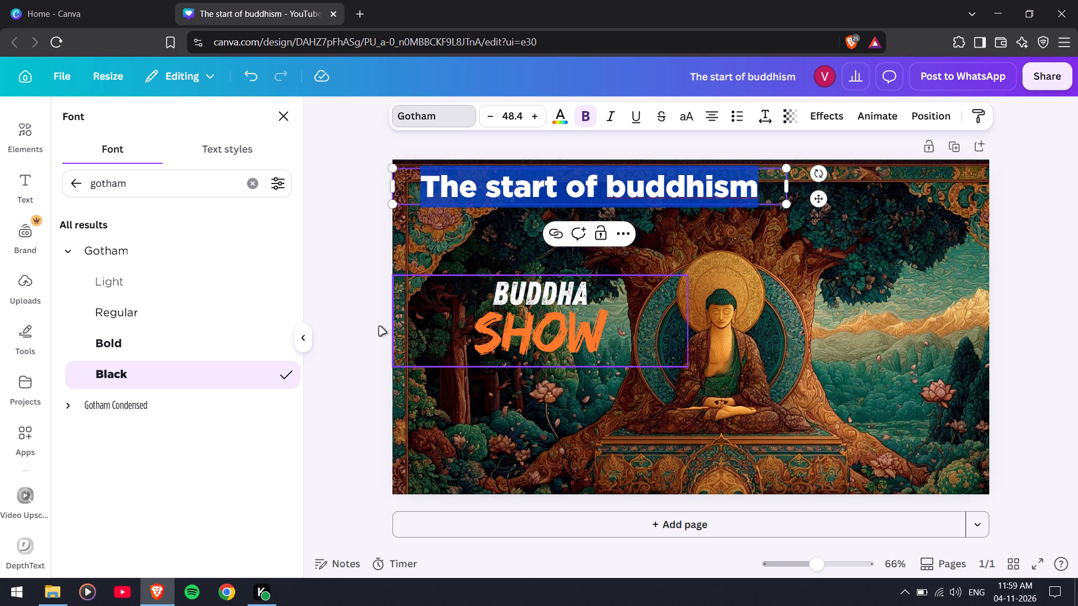
pyautogui.click(350, 324)
pyautogui.click(810, 227)
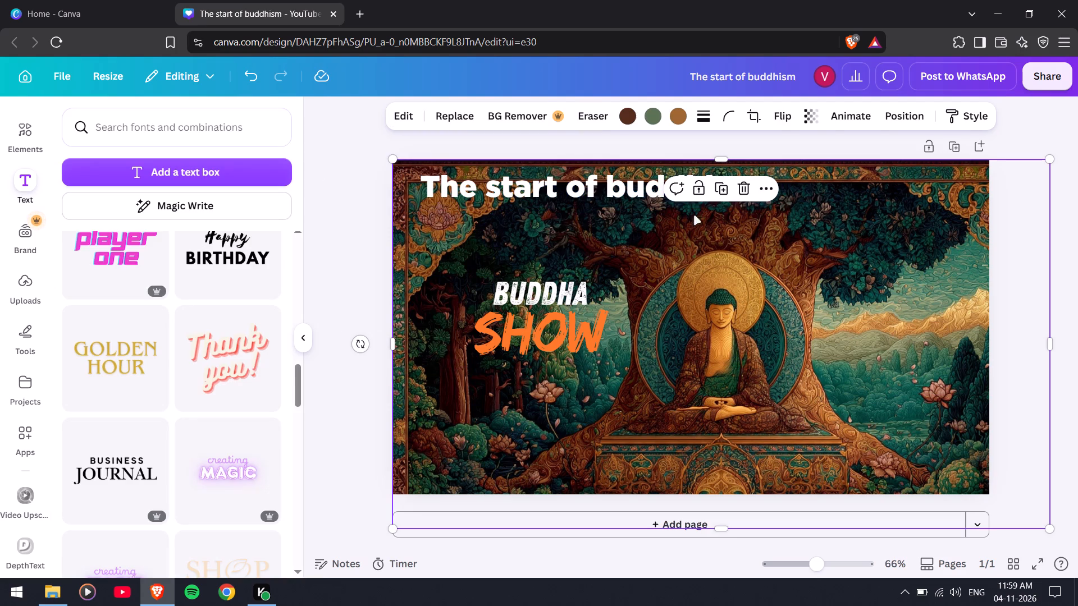
# Narrow the heading's text box to fit its text and place it slightly inset from the page's top-left corner.
pyautogui.moveTo(636, 187); pyautogui.dragTo(631, 187)
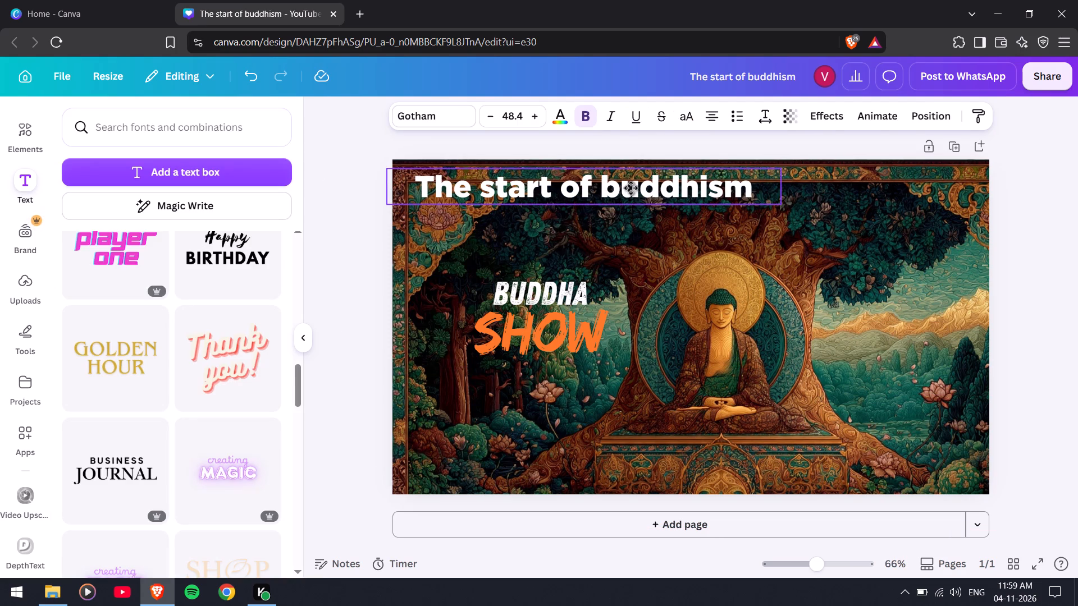
pyautogui.moveTo(631, 187); pyautogui.dragTo(638, 181)
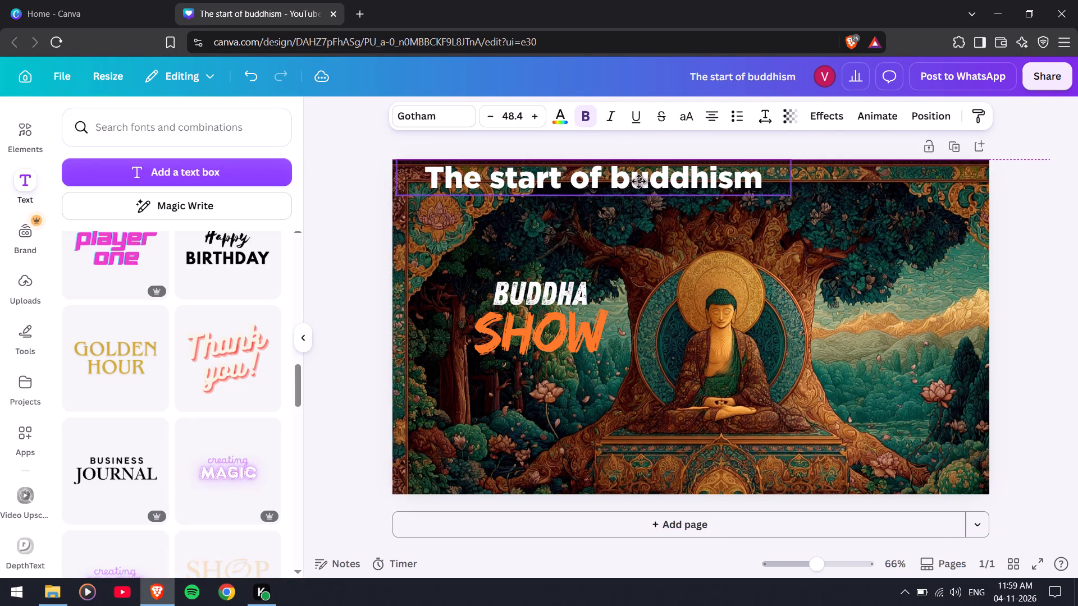
pyautogui.moveTo(638, 181); pyautogui.dragTo(637, 181)
pyautogui.moveTo(787, 177); pyautogui.dragTo(753, 183)
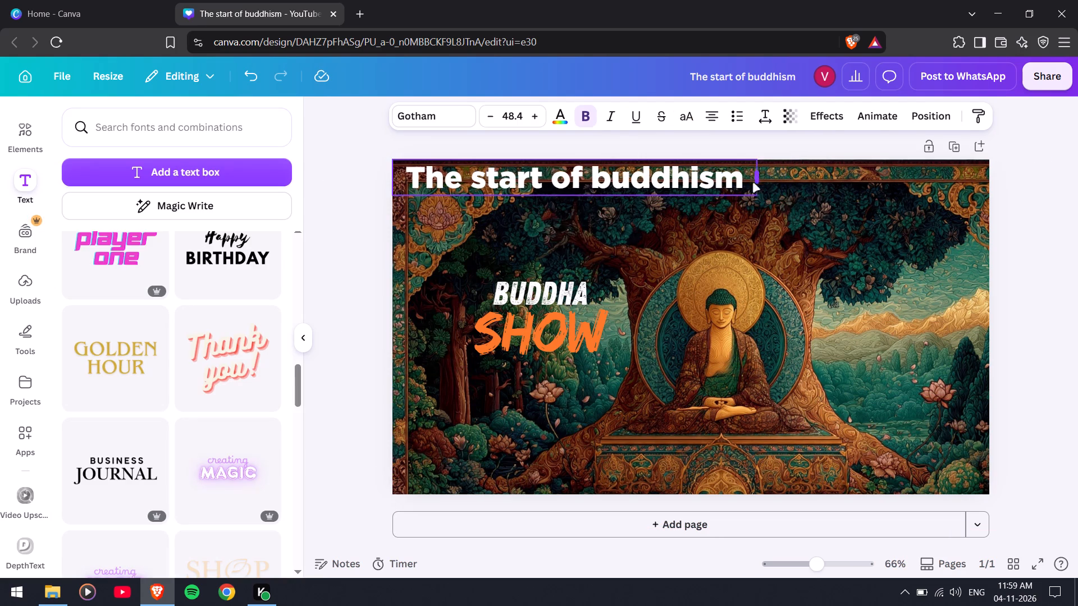
pyautogui.moveTo(753, 183); pyautogui.dragTo(755, 183)
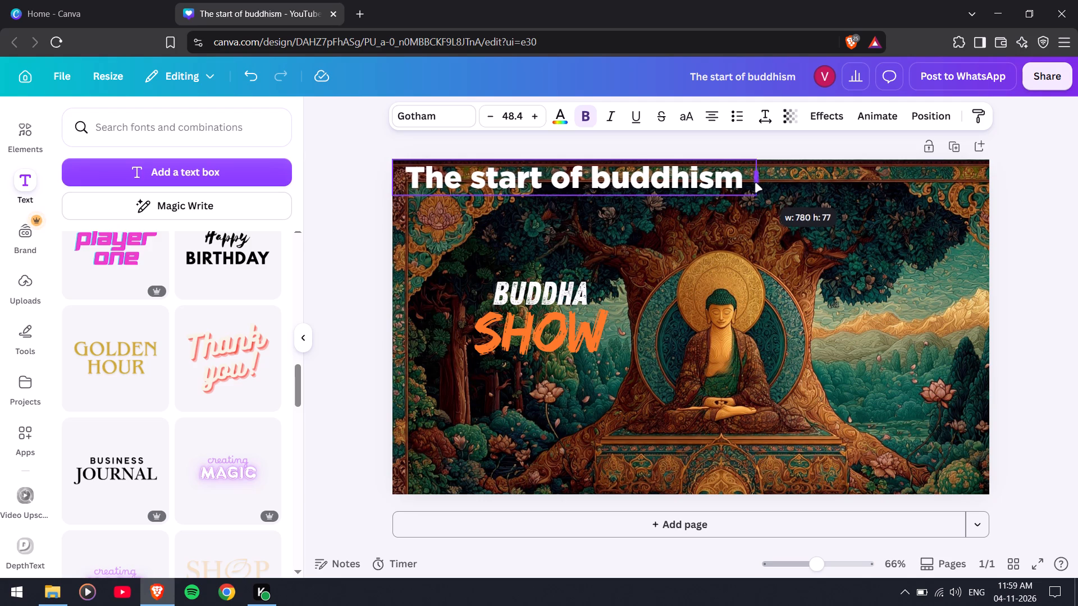
pyautogui.moveTo(755, 183); pyautogui.dragTo(735, 185)
pyautogui.click(625, 227)
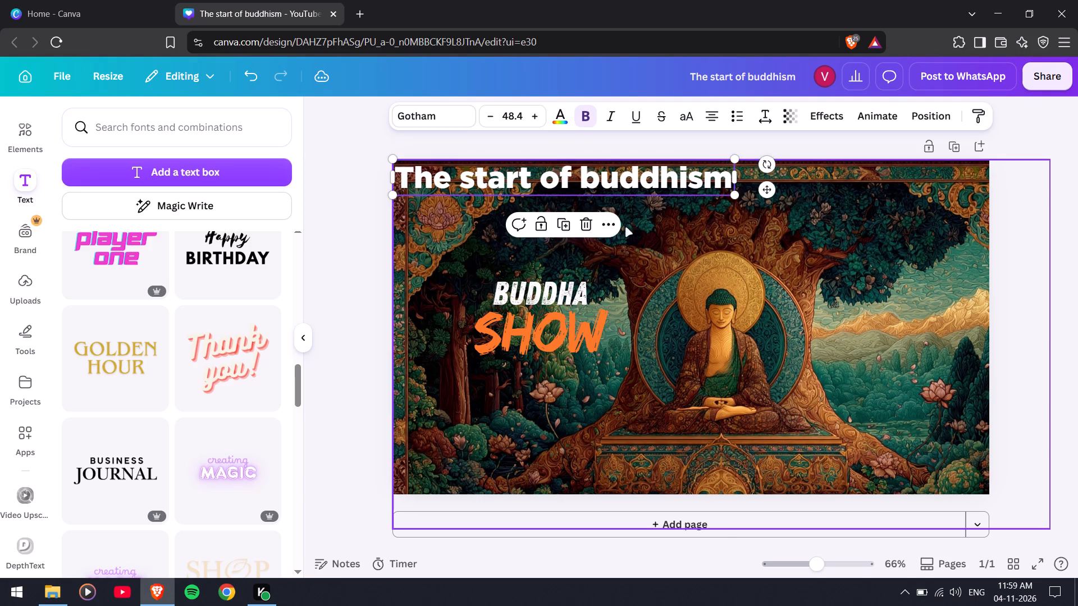
pyautogui.moveTo(605, 181); pyautogui.dragTo(618, 189)
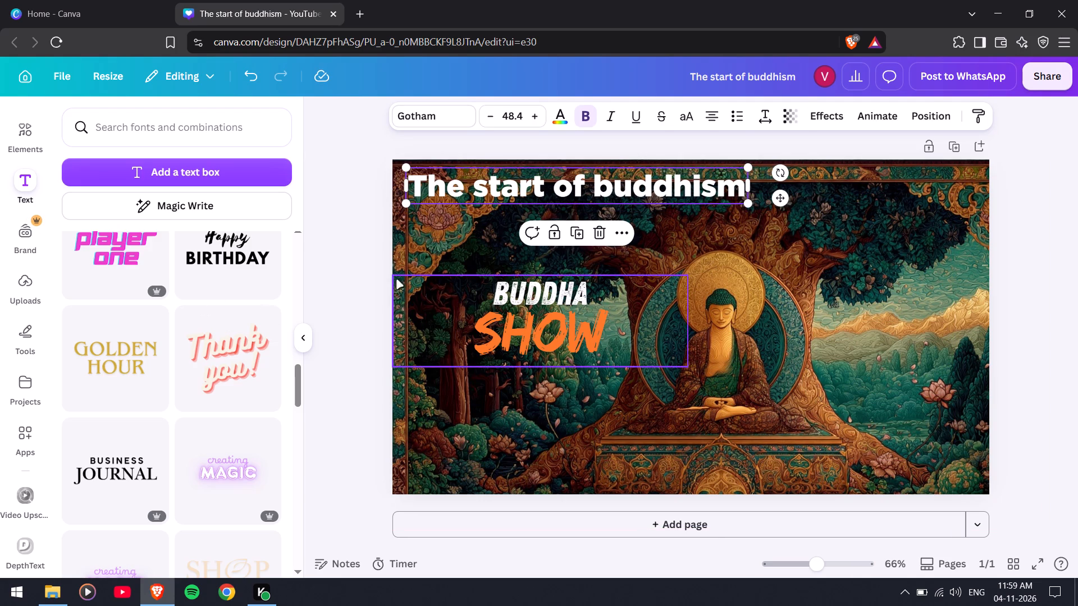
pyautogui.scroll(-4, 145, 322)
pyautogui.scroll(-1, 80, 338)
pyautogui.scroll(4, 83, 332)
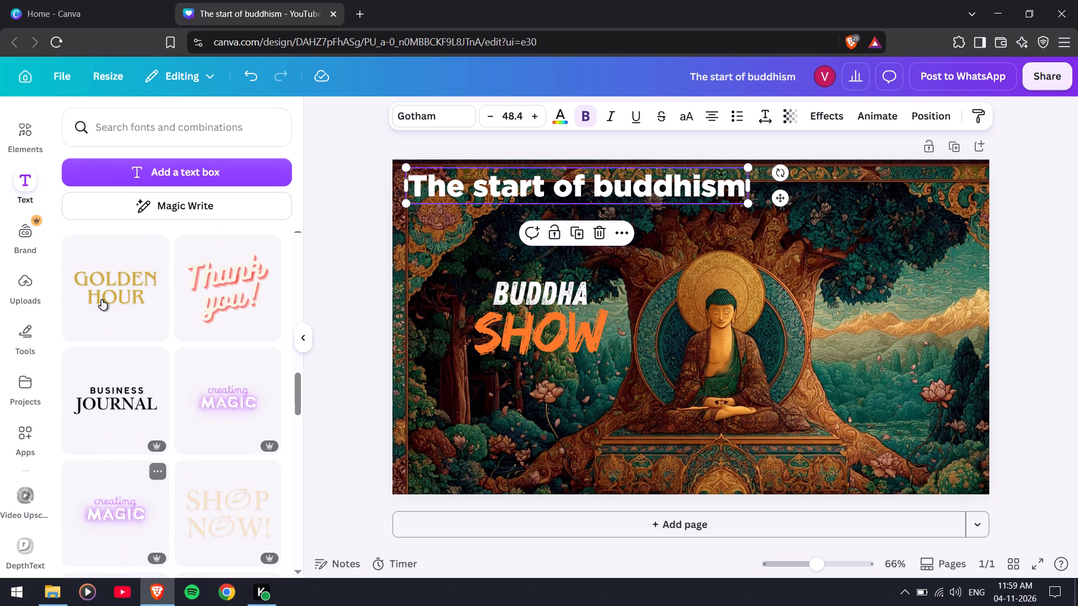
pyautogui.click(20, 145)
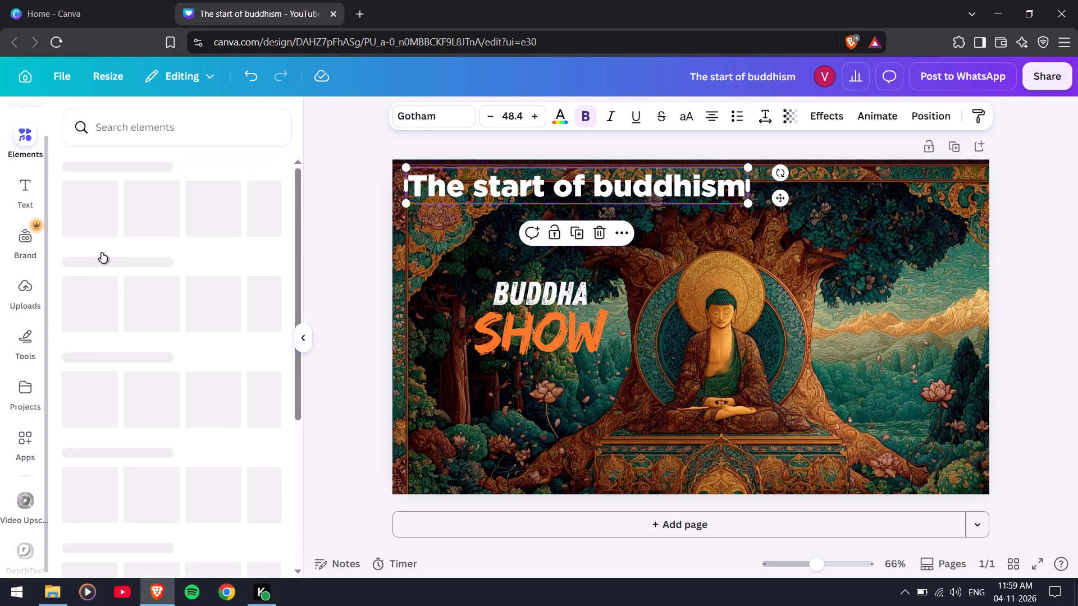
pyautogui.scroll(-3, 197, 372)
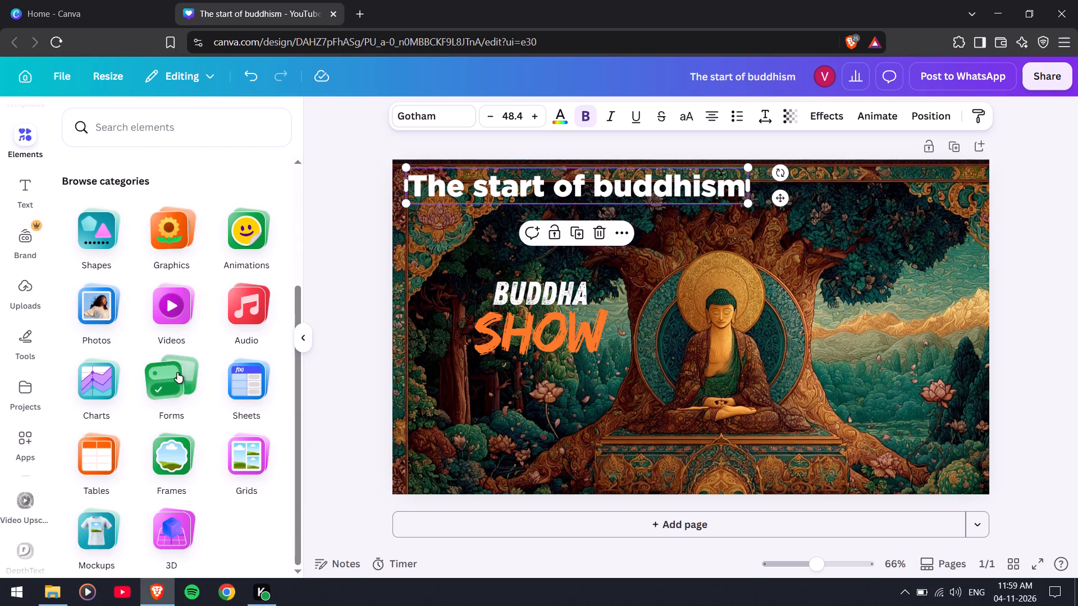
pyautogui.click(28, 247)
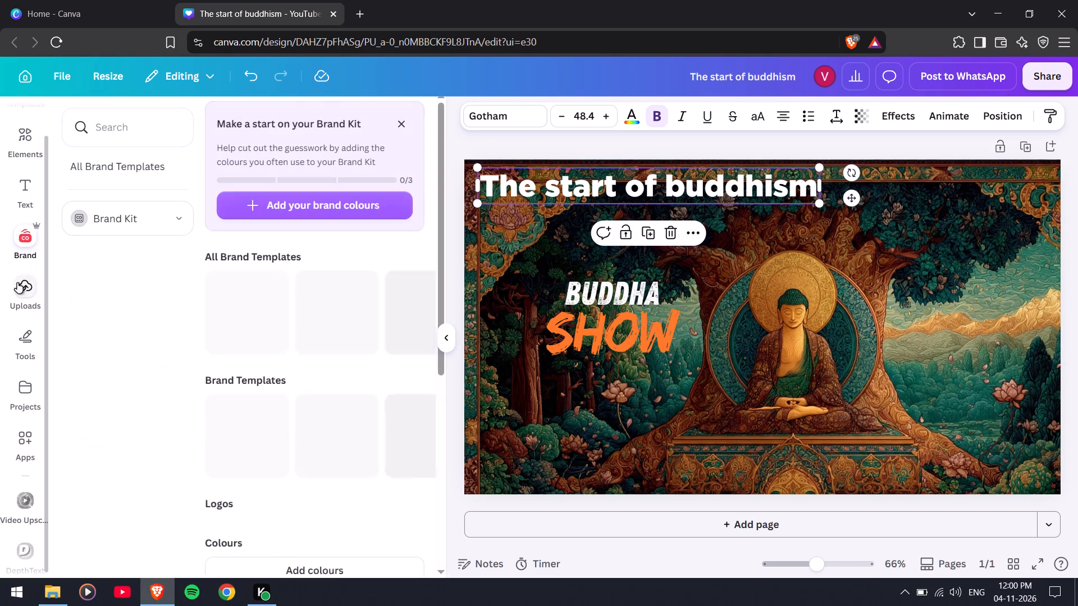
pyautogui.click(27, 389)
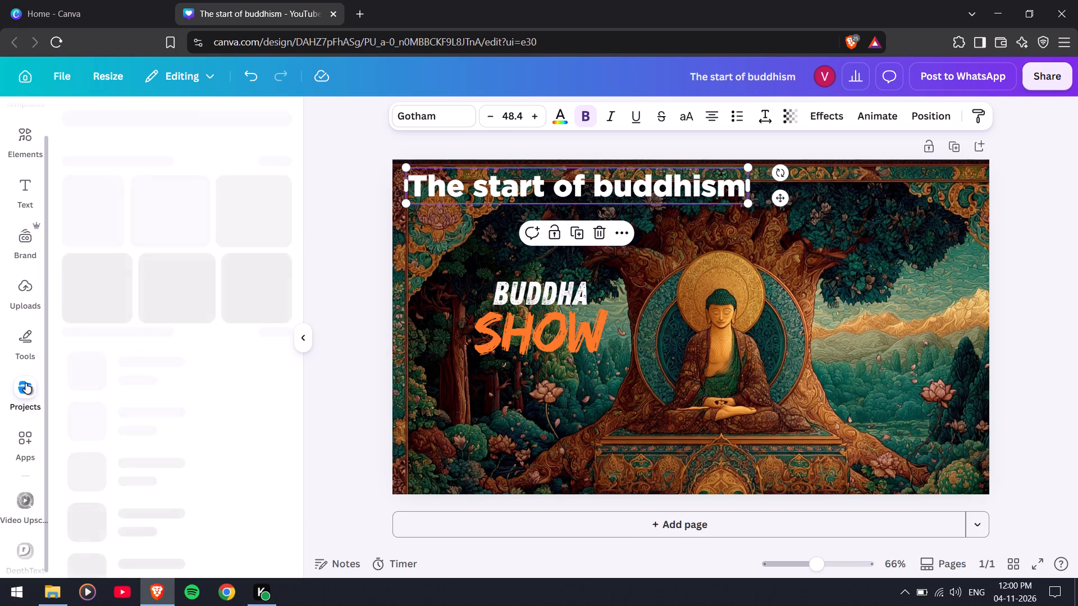
# Add a square shape to the thumbnail.
pyautogui.click(25, 345)
pyautogui.click(61, 269)
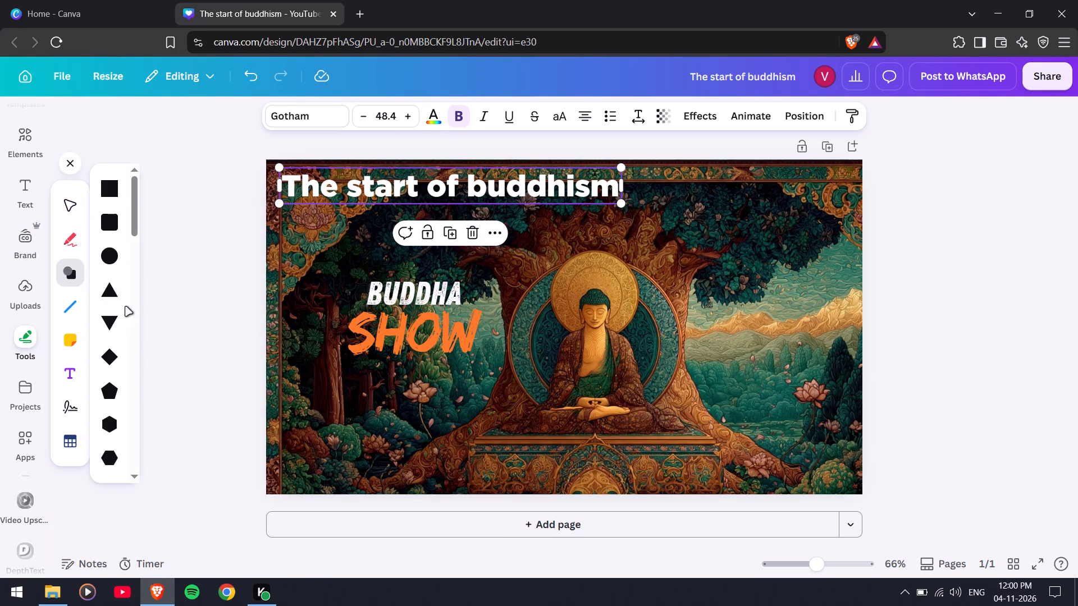
pyautogui.click(108, 195)
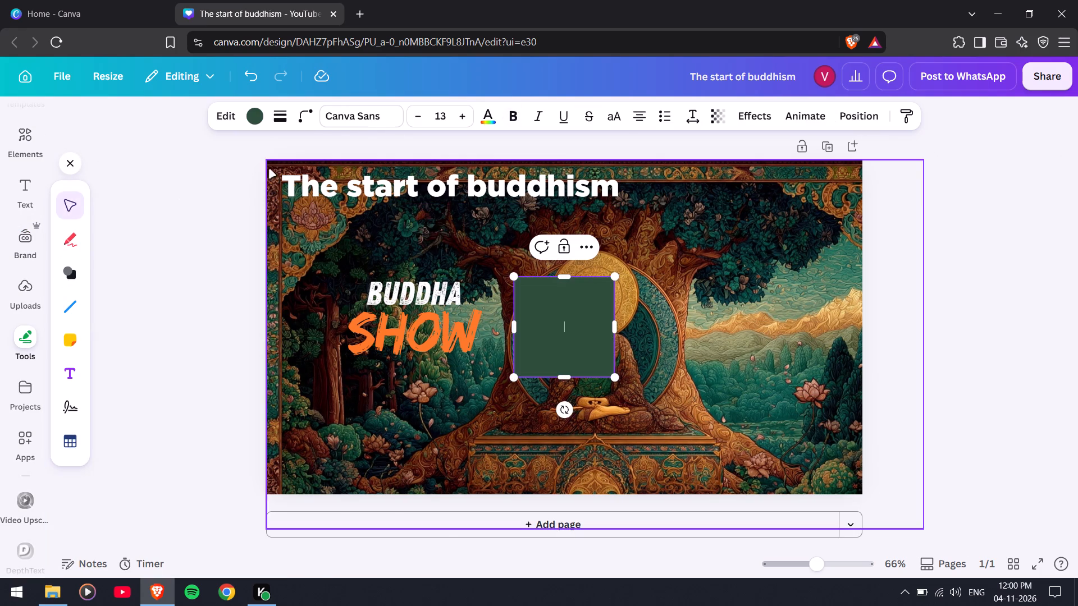
# Fill the square with solid black from the default colours.
pyautogui.click(255, 119)
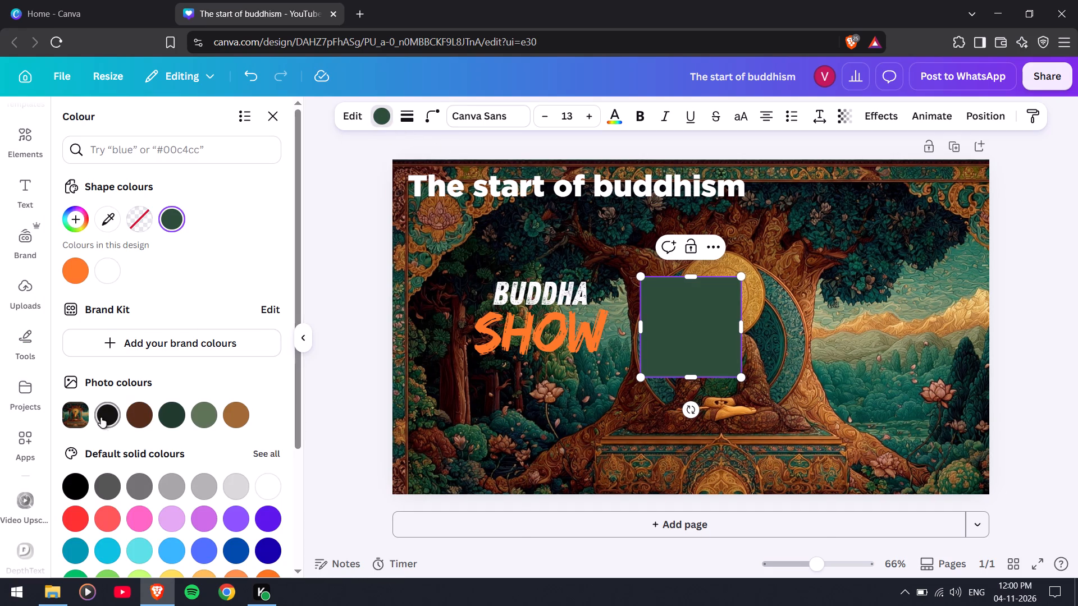
pyautogui.click(102, 417)
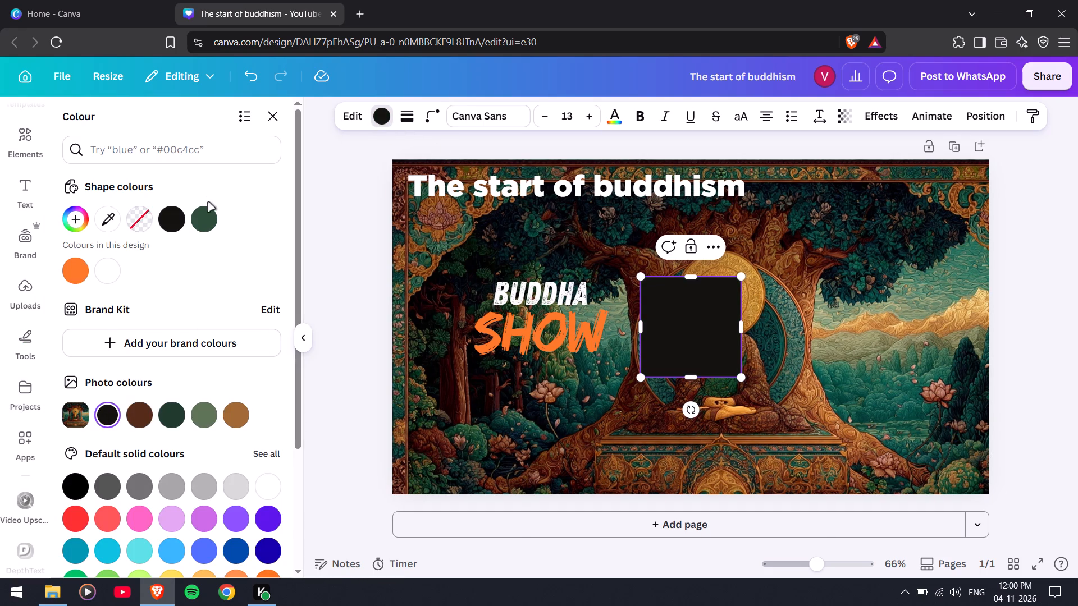
pyautogui.click(71, 484)
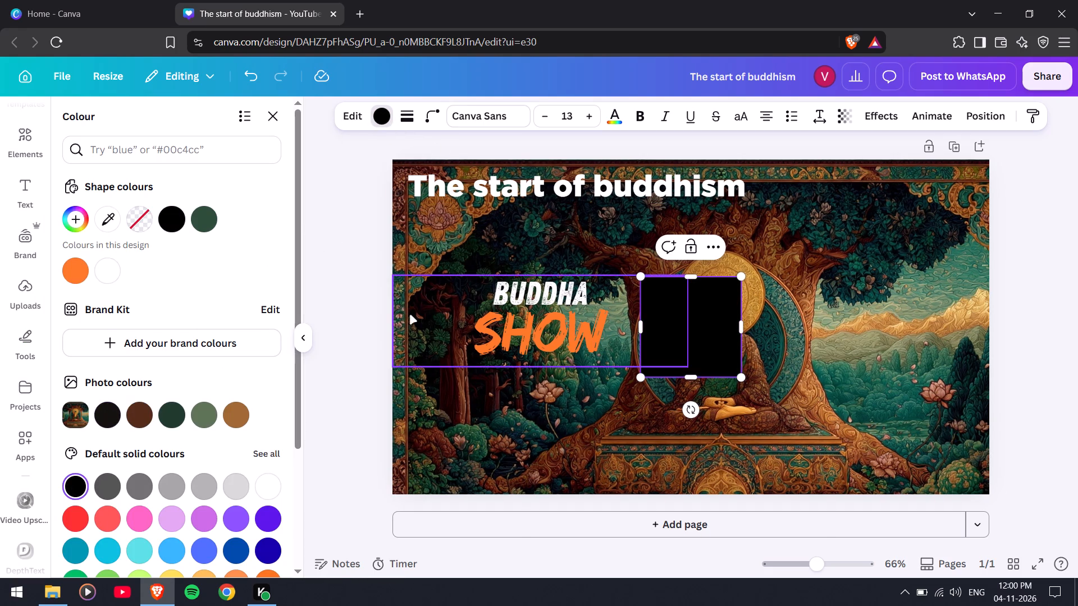
# Stretch the black square sideways and reduce its height to about 95 to make a wide, thin bar.
pyautogui.click(350, 257)
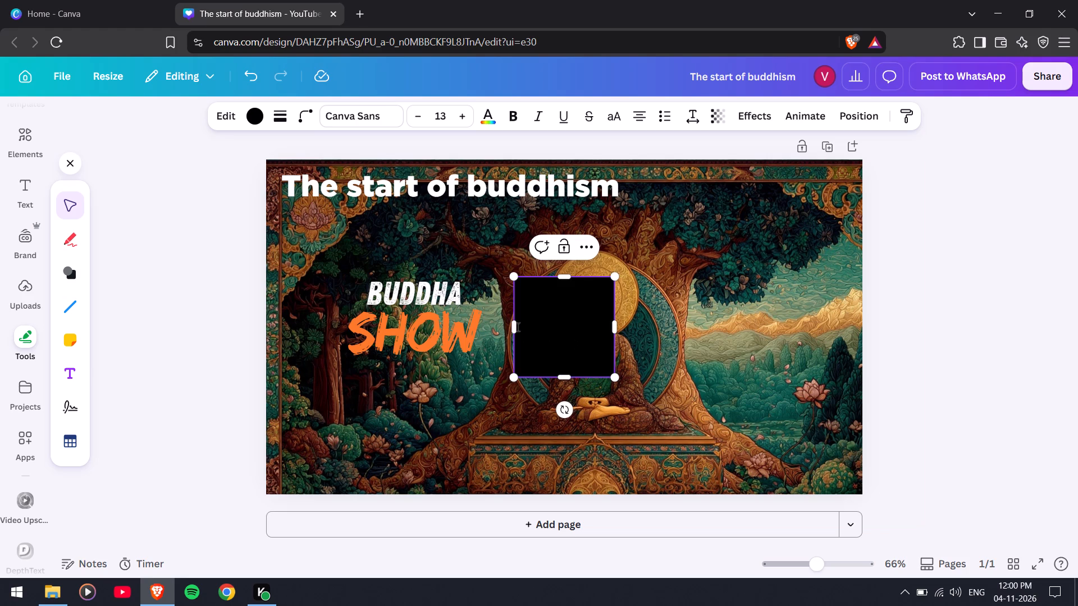
pyautogui.moveTo(511, 325); pyautogui.dragTo(314, 309)
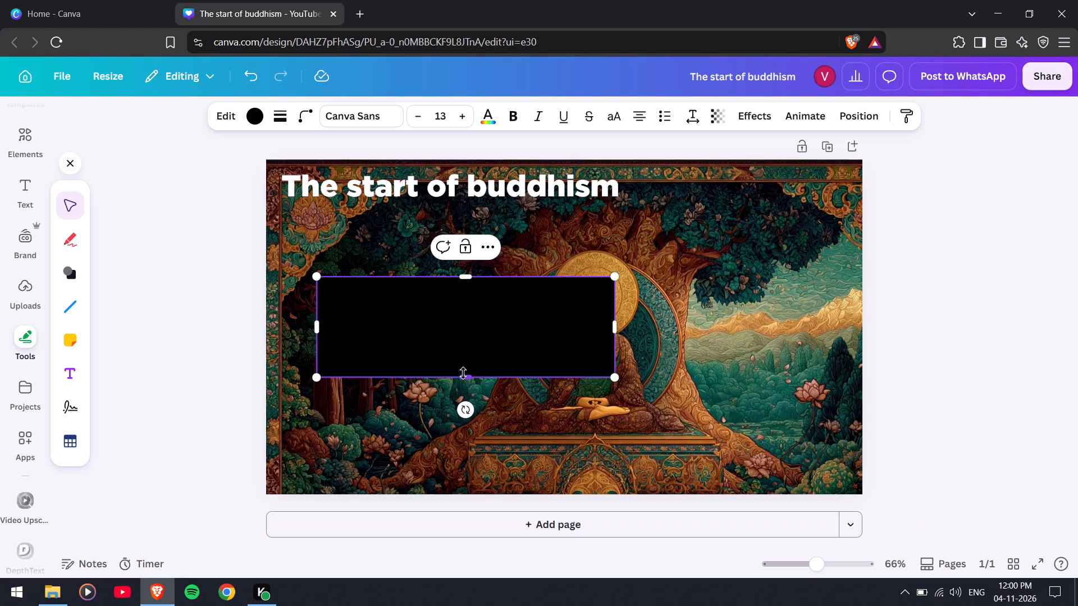
pyautogui.moveTo(463, 378); pyautogui.dragTo(464, 322)
pyautogui.moveTo(485, 304); pyautogui.dragTo(464, 263)
pyautogui.click(762, 311)
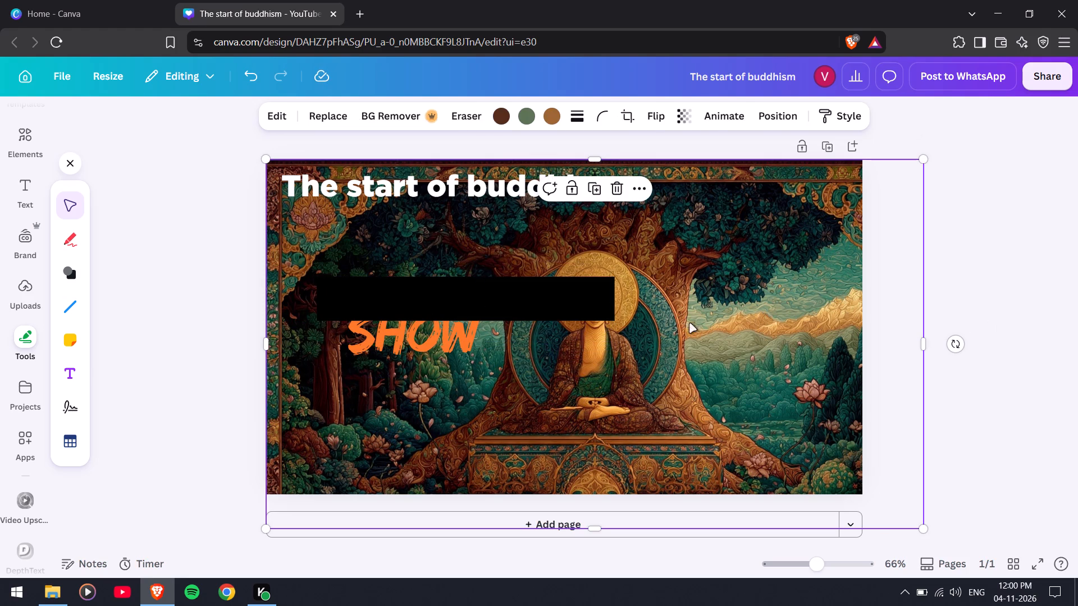
# Place the black bar over the "The start of buddhism" heading and send it backward, behind the heading text.
pyautogui.moveTo(558, 301); pyautogui.dragTo(521, 194)
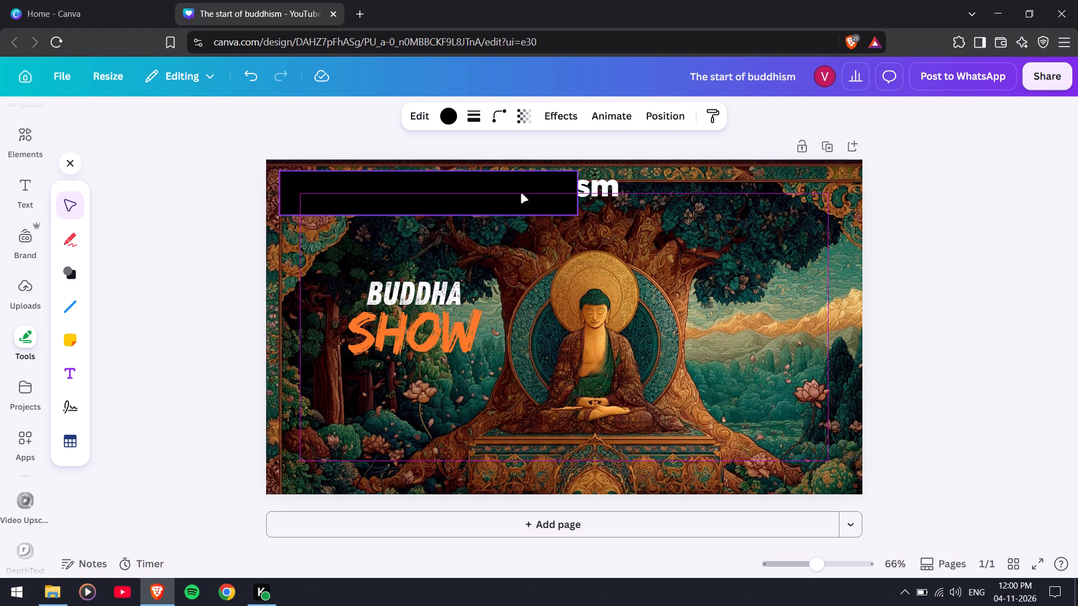
pyautogui.rightClick(550, 194)
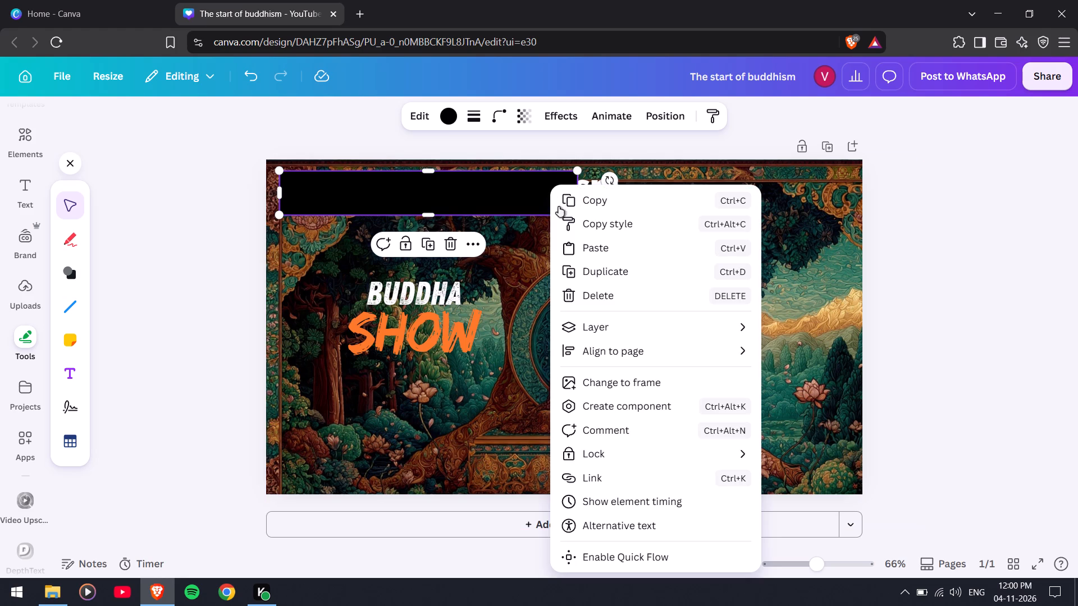
pyautogui.click(631, 320)
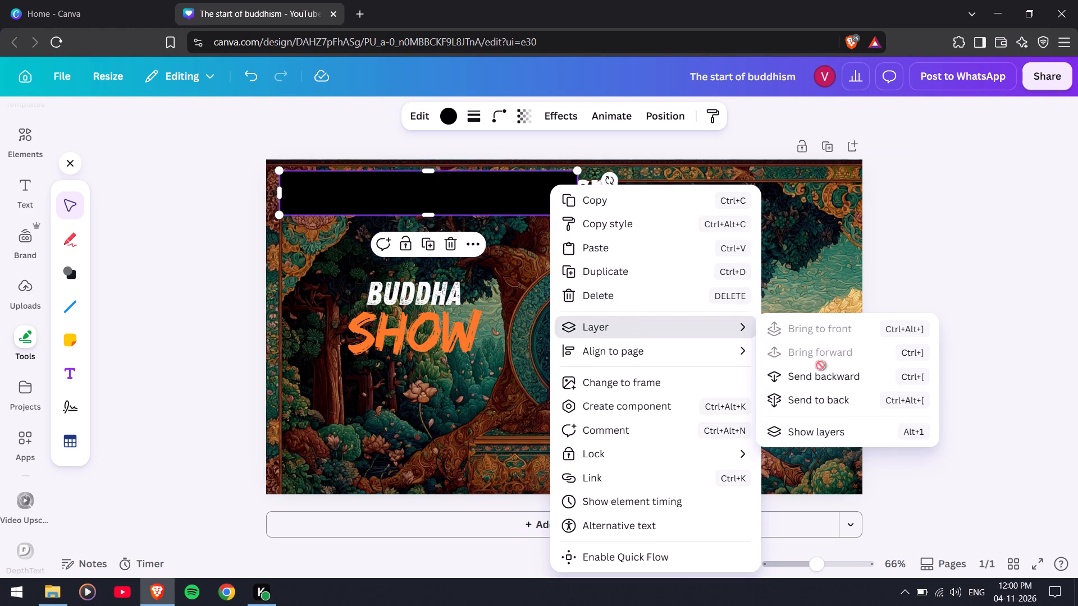
pyautogui.click(842, 377)
pyautogui.click(1041, 224)
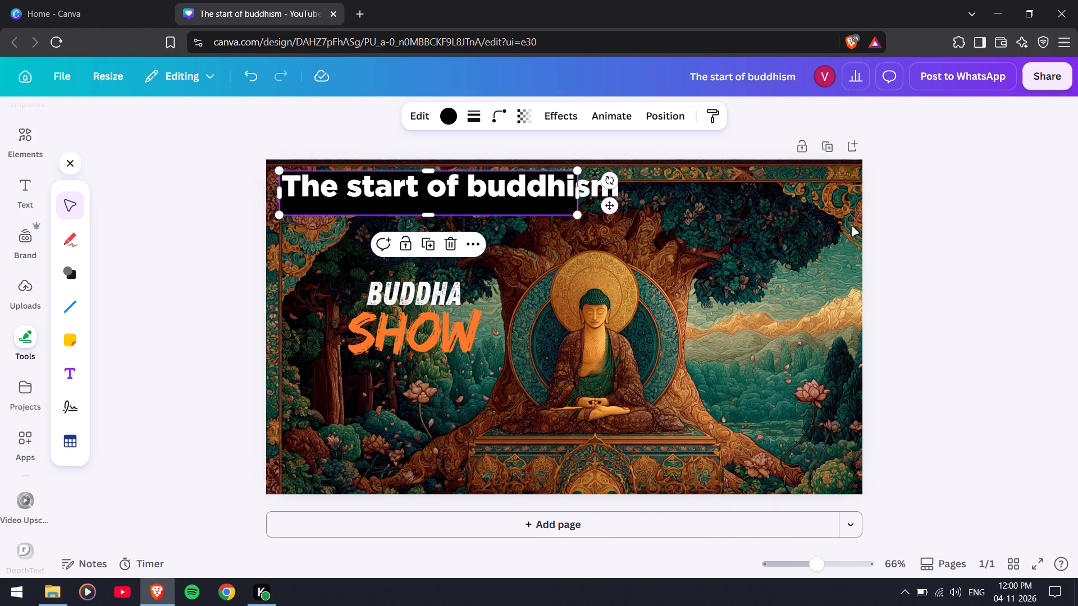
# Align the black bar with the page's top-left corner and widen it to the full page width of 1,280.
pyautogui.moveTo(505, 208); pyautogui.dragTo(493, 200)
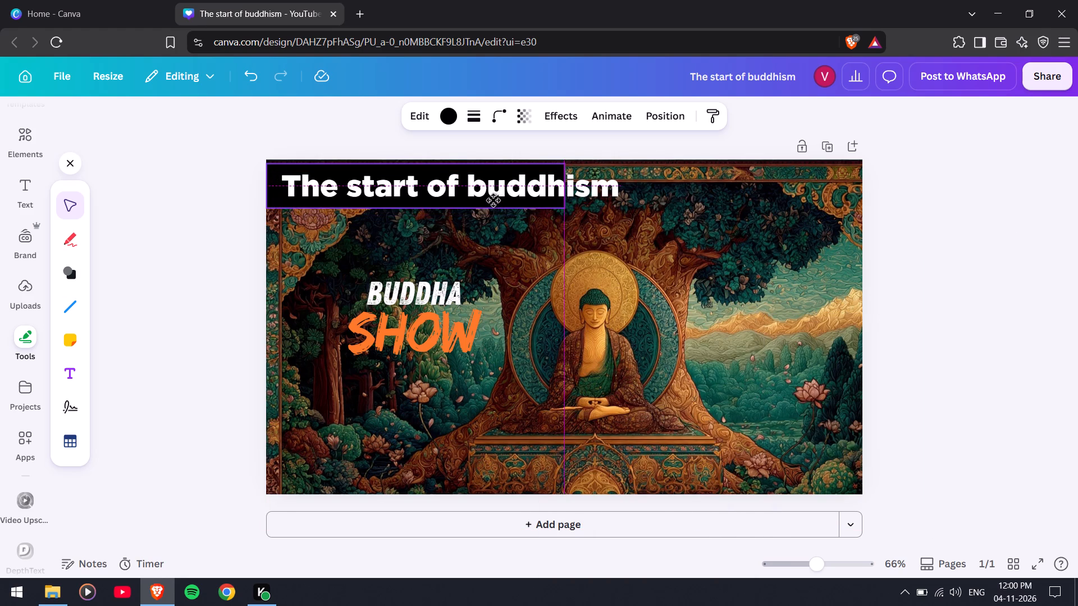
pyautogui.moveTo(493, 200); pyautogui.dragTo(498, 197)
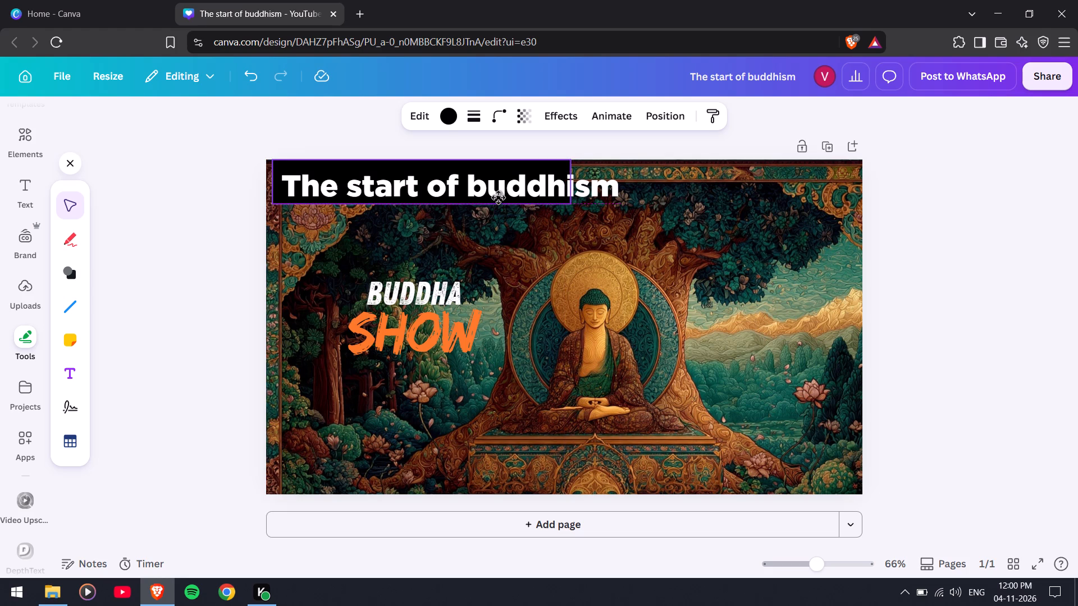
pyautogui.moveTo(498, 197); pyautogui.dragTo(490, 195)
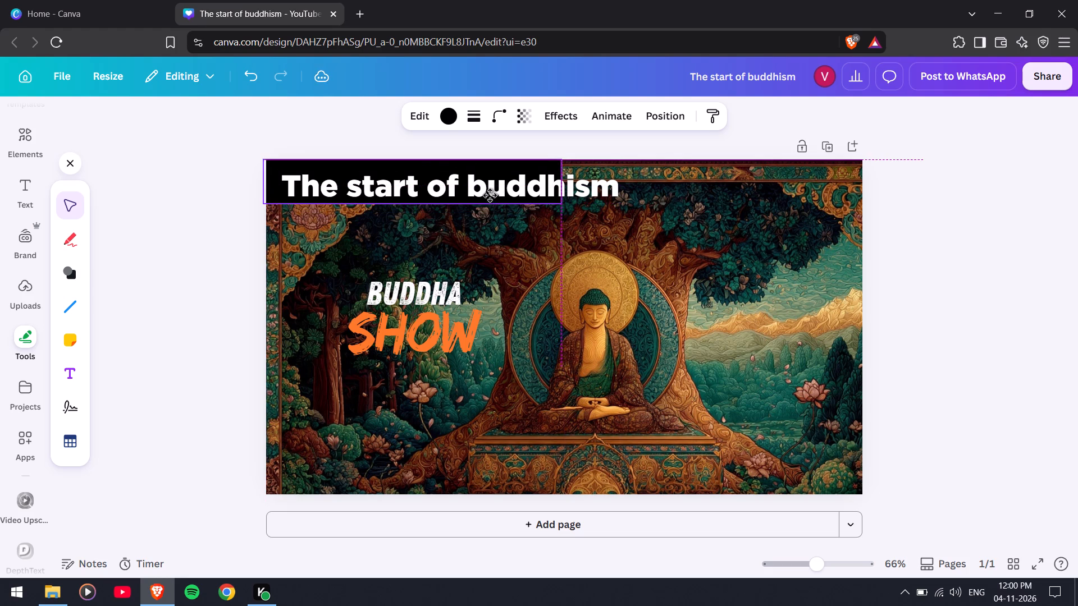
pyautogui.moveTo(490, 195); pyautogui.dragTo(492, 195)
pyautogui.moveTo(566, 184); pyautogui.dragTo(610, 184)
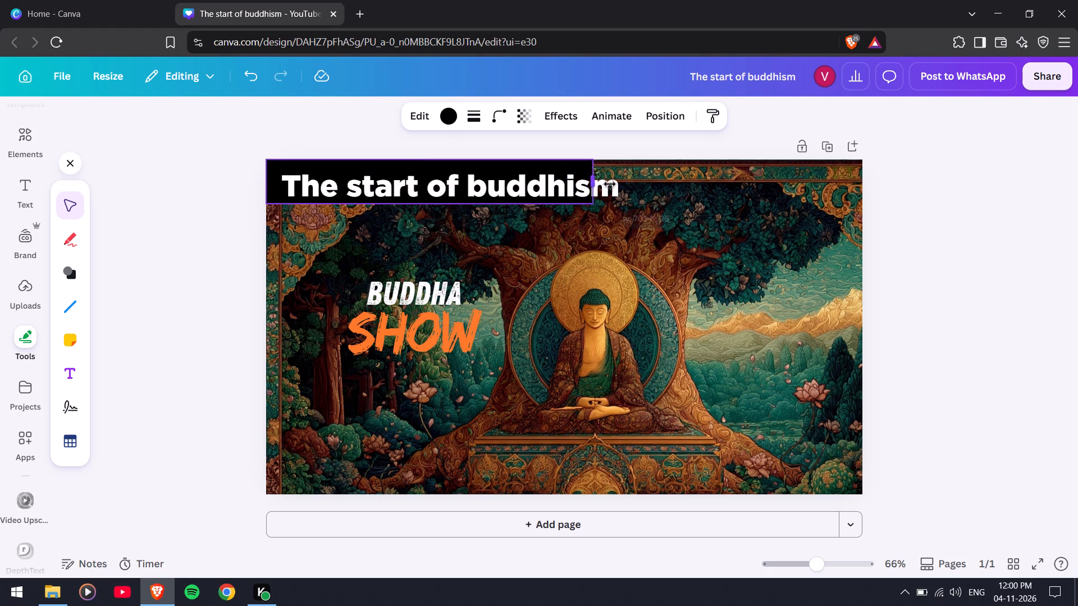
pyautogui.moveTo(610, 184); pyautogui.dragTo(786, 185)
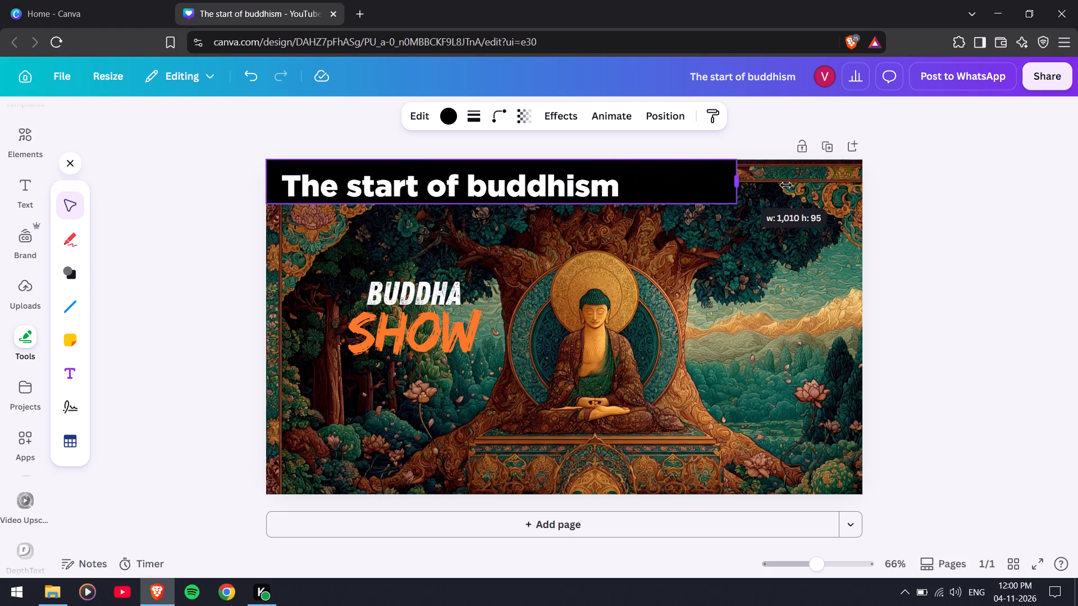
pyautogui.moveTo(786, 185); pyautogui.dragTo(861, 189)
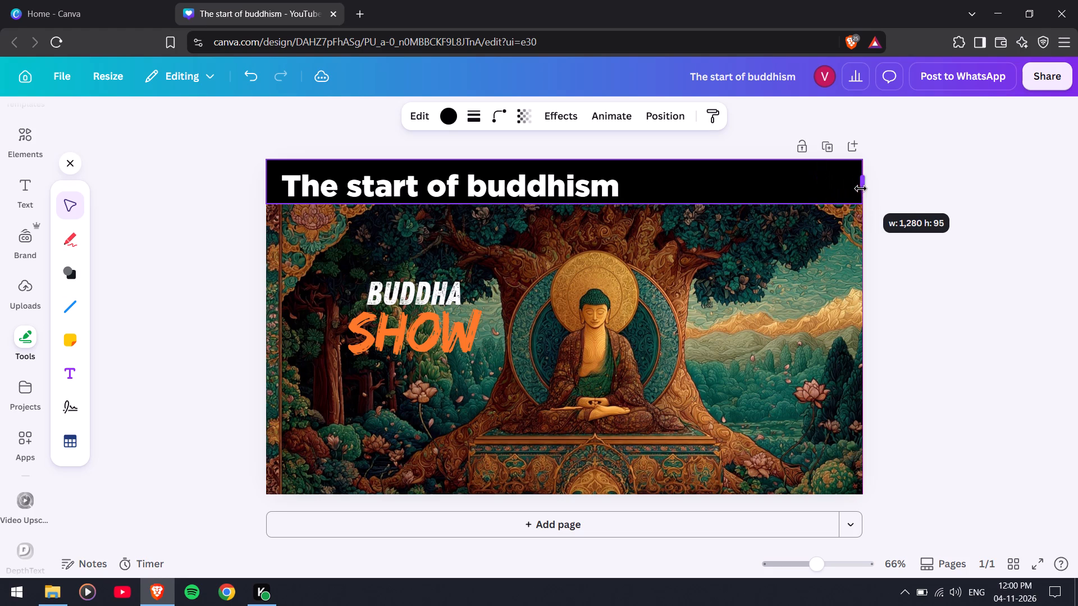
pyautogui.moveTo(861, 189); pyautogui.dragTo(864, 189)
pyautogui.click(917, 214)
# Nudge the "The start of buddhism" heading slightly up and left so it sits centred vertically within the black bar.
pyautogui.click(567, 193)
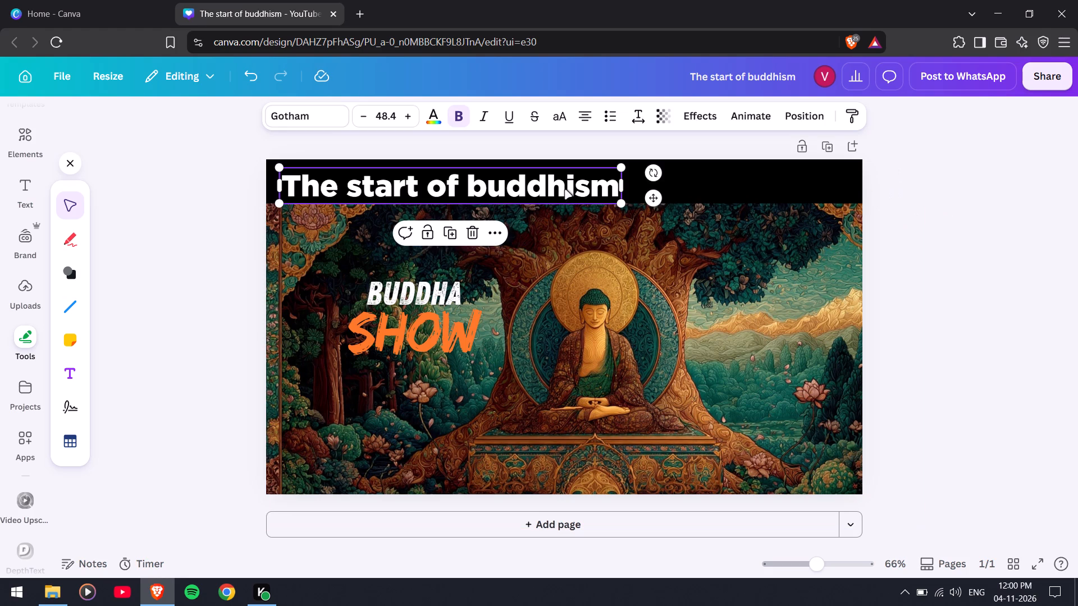
pyautogui.moveTo(565, 190); pyautogui.dragTo(560, 184)
pyautogui.click(1033, 310)
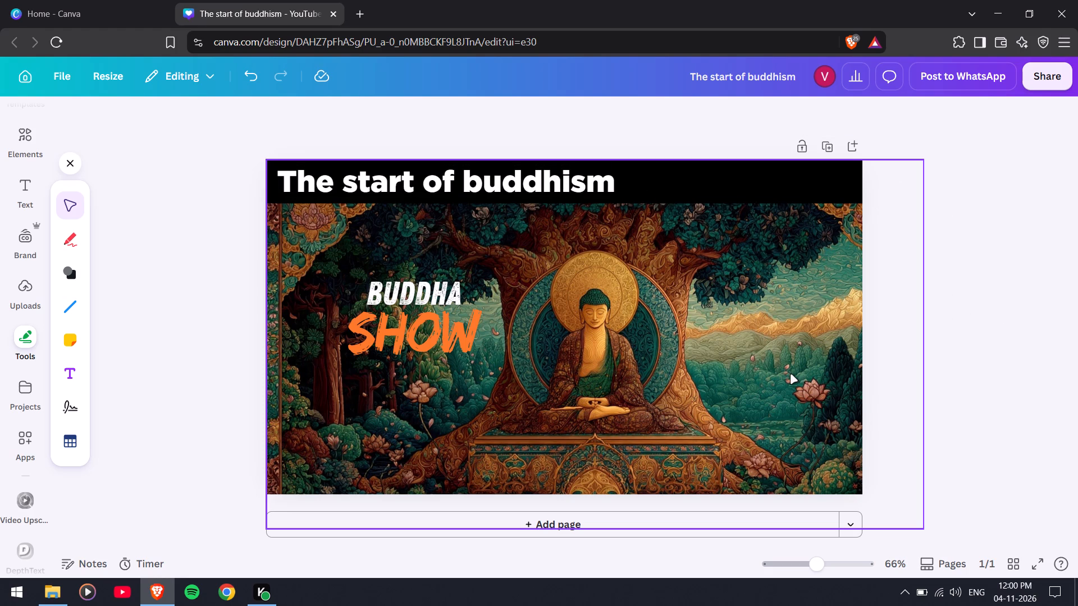
# Place a copy of the heading below the black bar, toward the page's right, and change its text to "End of buddhism".
pyautogui.click(605, 185)
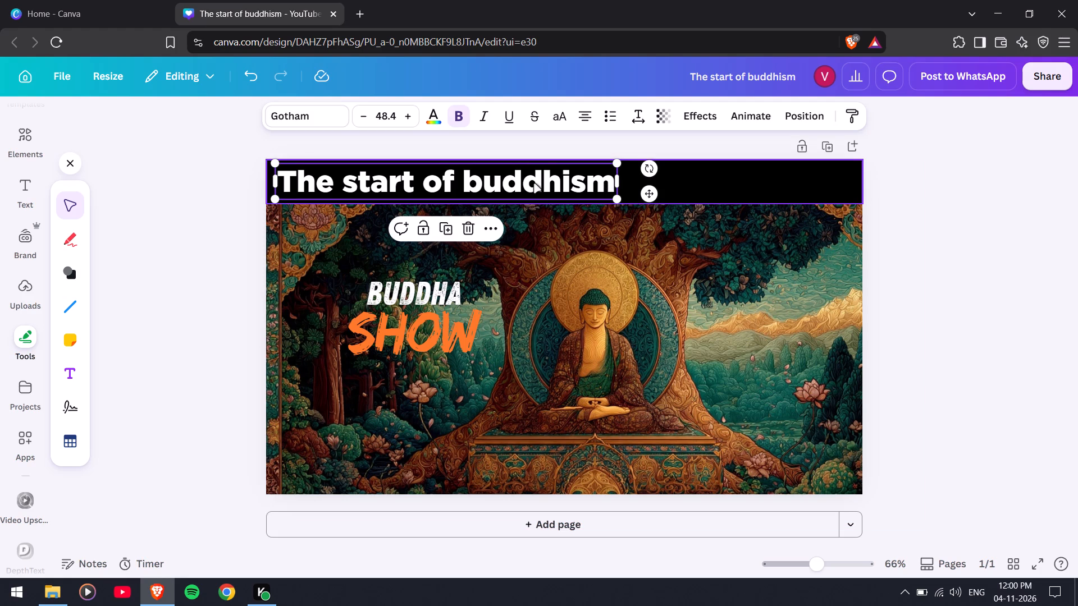
pyautogui.keyDown('alt'); pyautogui.moveTo(533, 177); pyautogui.dragTo(756, 230); pyautogui.keyUp('alt')
pyautogui.tripleClick(724, 240)
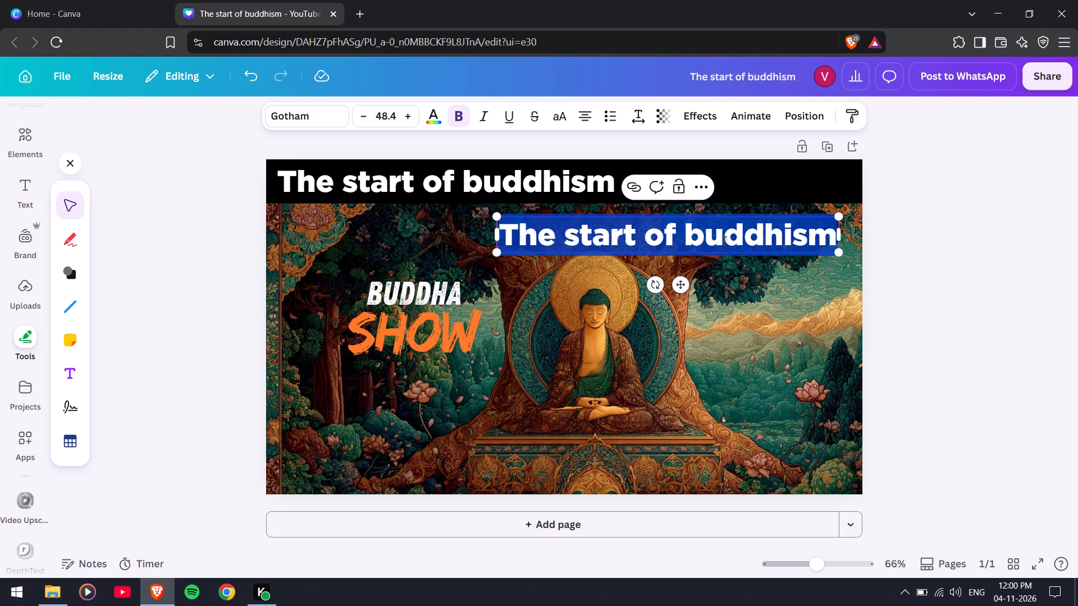
pyautogui.write('END')
pyautogui.press('space')
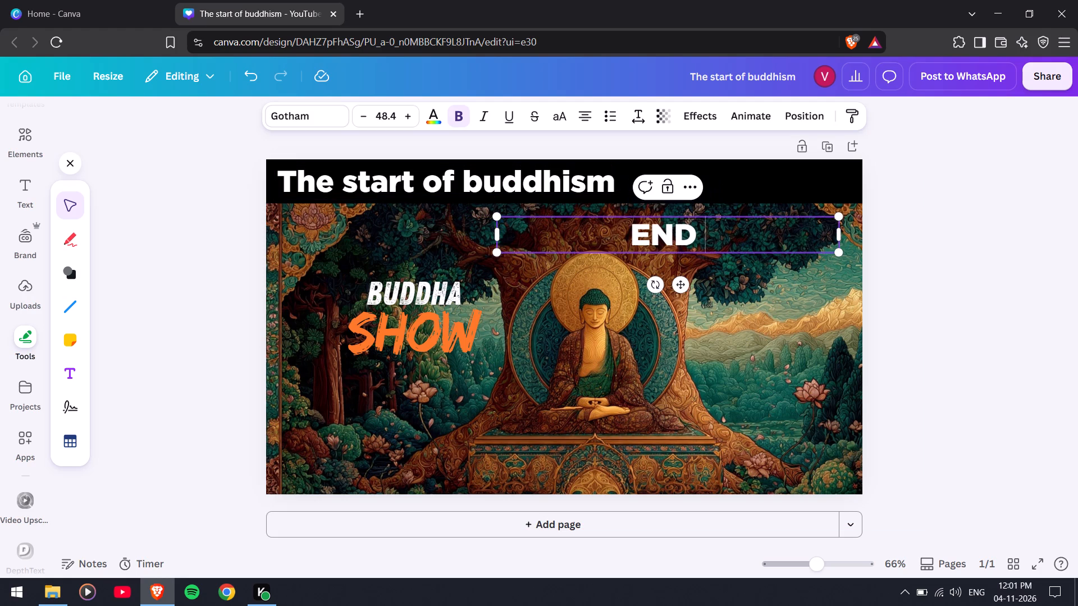
pyautogui.press('BackSpace')
pyautogui.press('BackSpace')
pyautogui.press('BackSpace')
pyautogui.press('BackSpace')
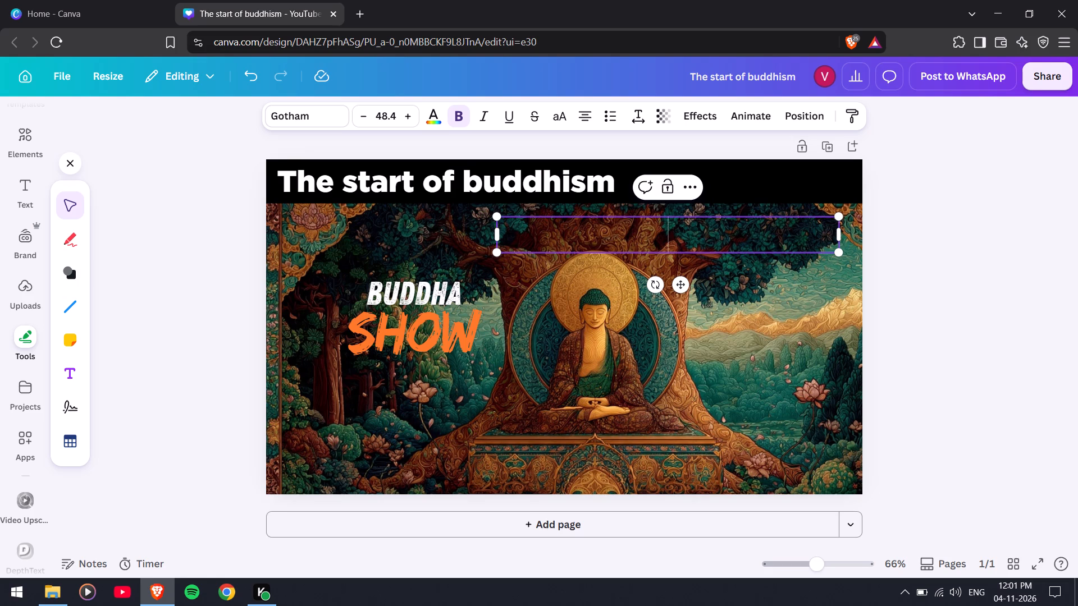
pyautogui.write('End of')
pyautogui.press('space')
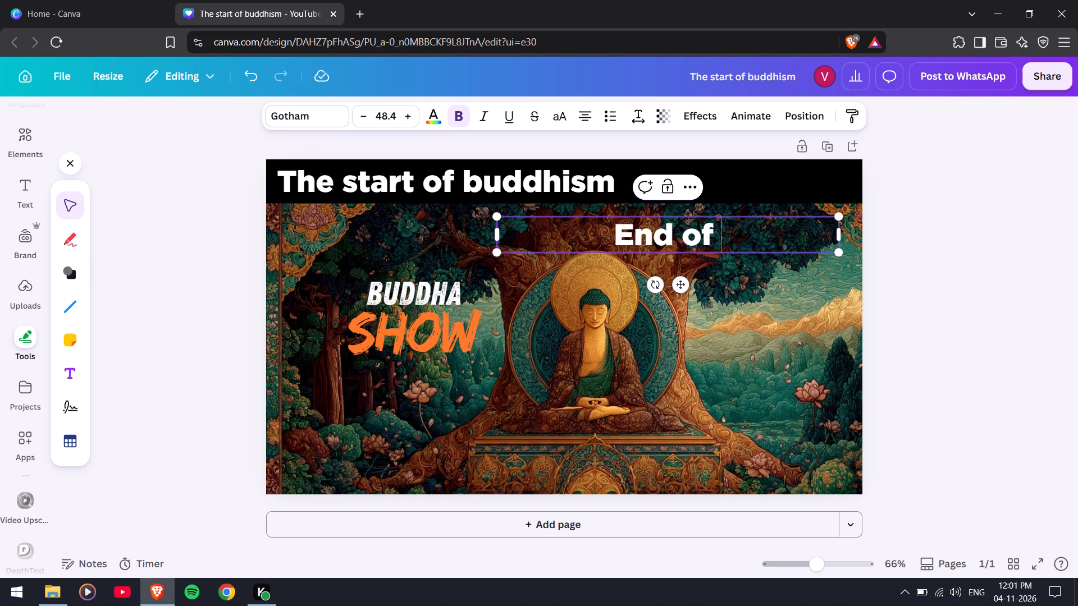
pyautogui.write('buddh')
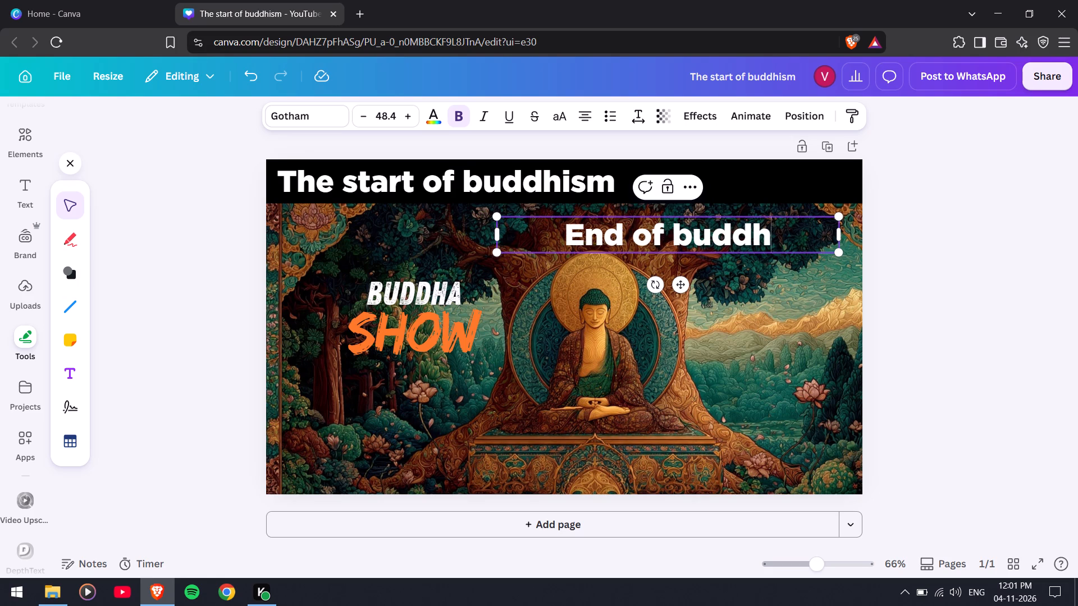
pyautogui.write('ism')
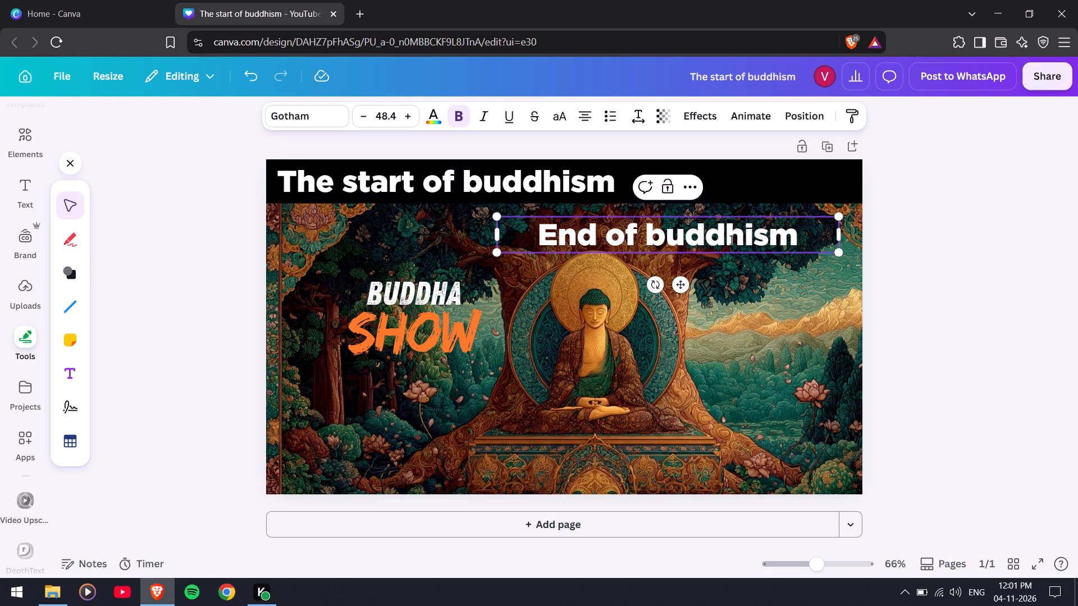
# Colour the "End of buddhism" text yellow (#FFD21F) from the full set of default solid colours.
pyautogui.moveTo(529, 236); pyautogui.dragTo(785, 276)
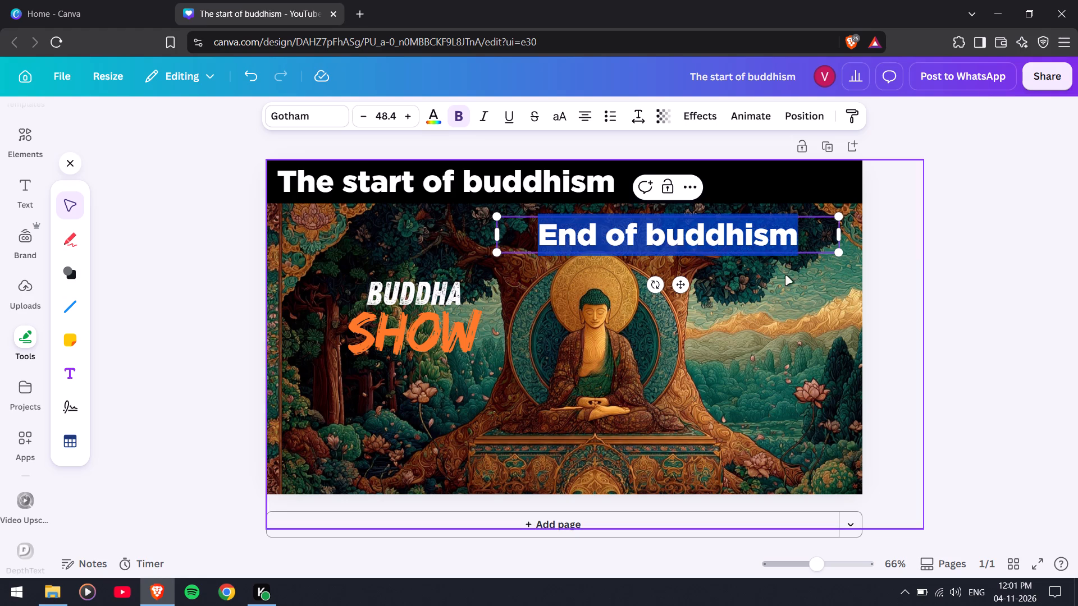
pyautogui.moveTo(785, 276); pyautogui.dragTo(856, 289)
pyautogui.click(436, 119)
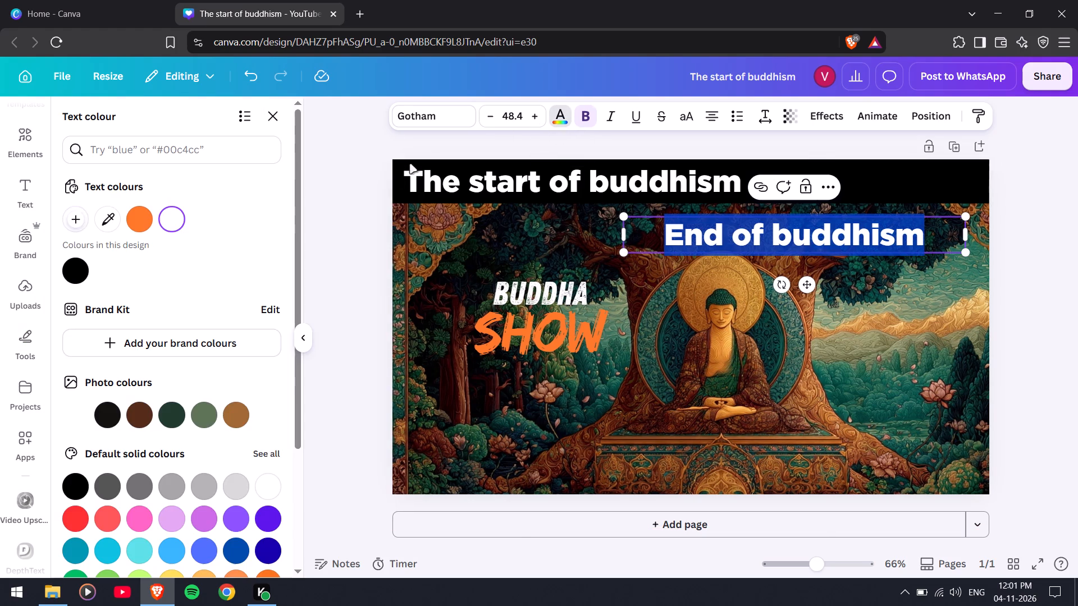
pyautogui.scroll(-3, 299, 442)
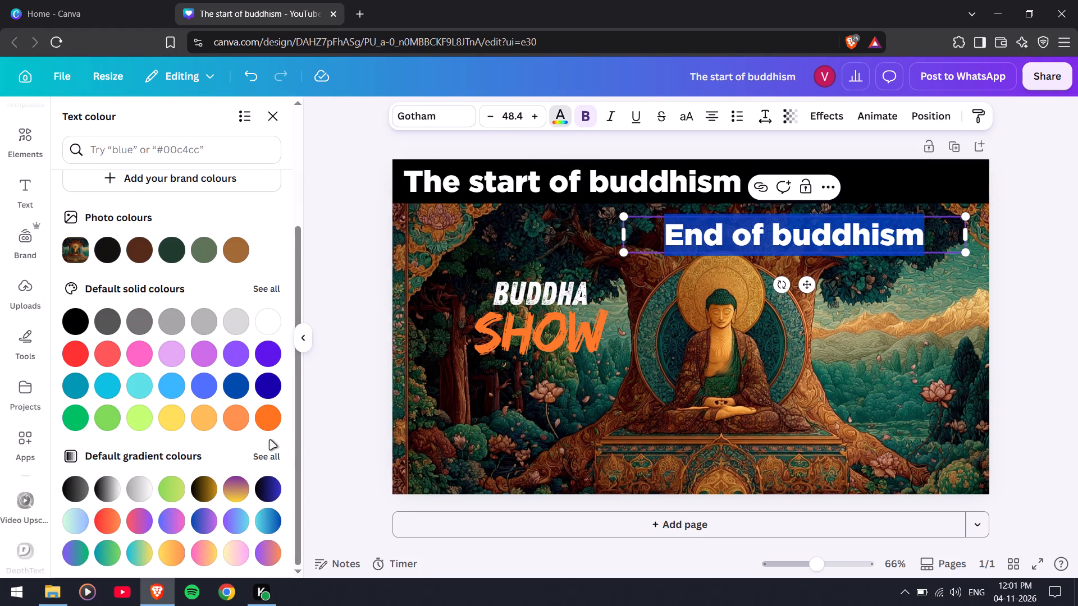
pyautogui.scroll(-5, 267, 435)
pyautogui.click(272, 285)
pyautogui.scroll(-2, 211, 414)
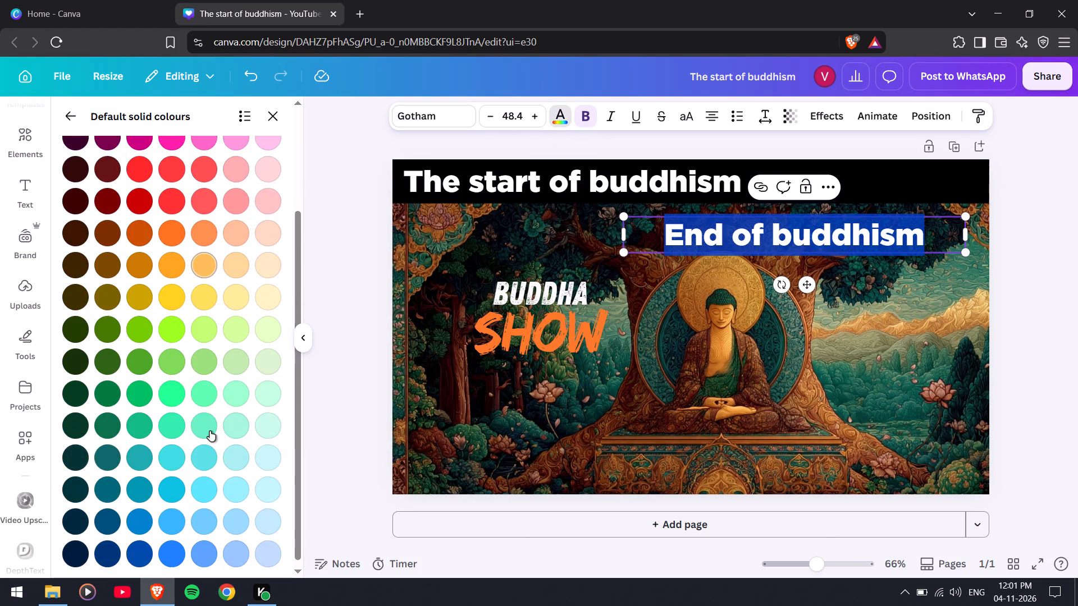
pyautogui.scroll(-3, 211, 431)
pyautogui.click(166, 287)
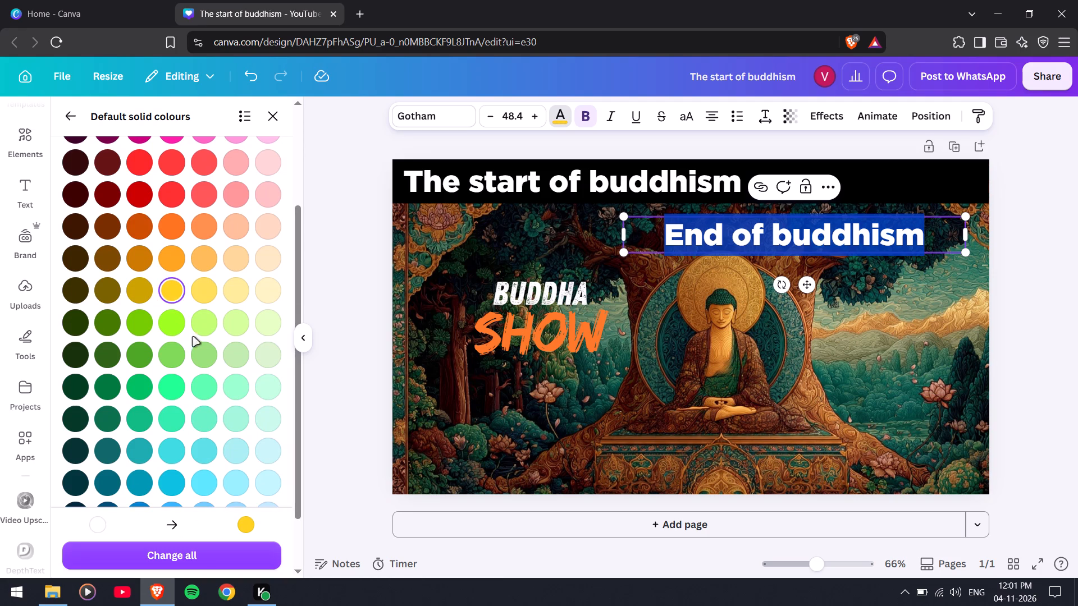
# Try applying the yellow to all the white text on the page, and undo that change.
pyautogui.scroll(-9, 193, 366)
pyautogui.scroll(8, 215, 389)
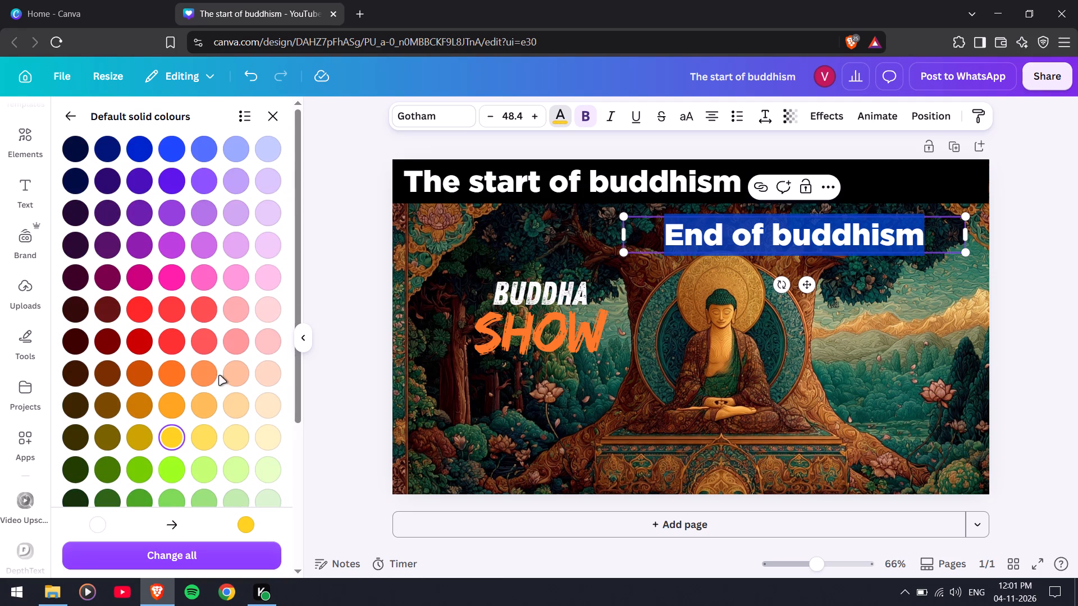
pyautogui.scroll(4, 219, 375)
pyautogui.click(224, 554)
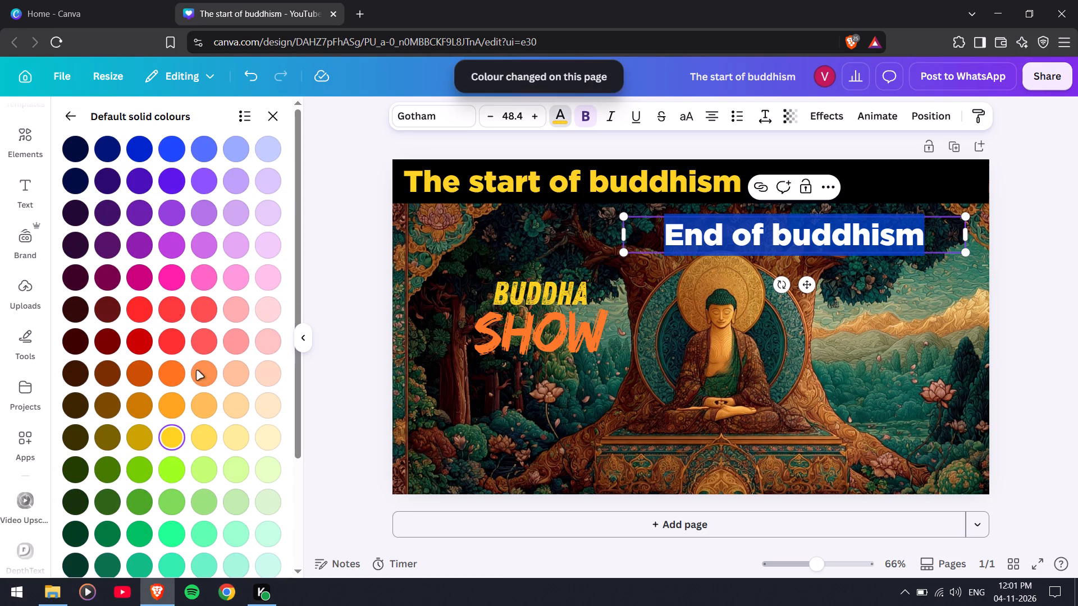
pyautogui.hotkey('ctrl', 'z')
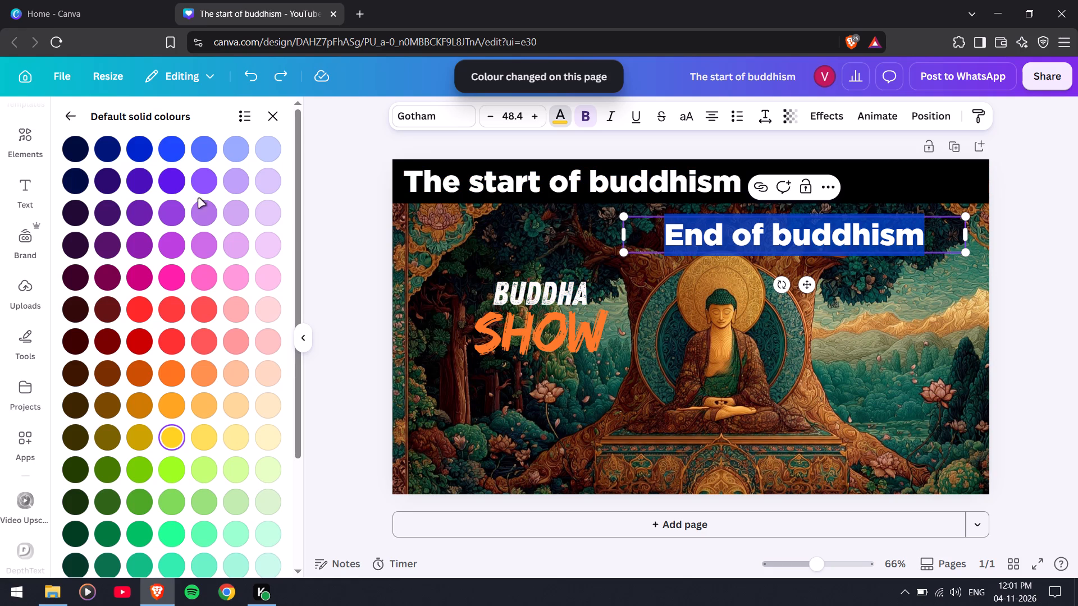
# Recolour the "End of buddhism" text a brighter custom yellow, #FFED00.
pyautogui.click(712, 229)
pyautogui.tripleClick(701, 234)
pyautogui.click(701, 234)
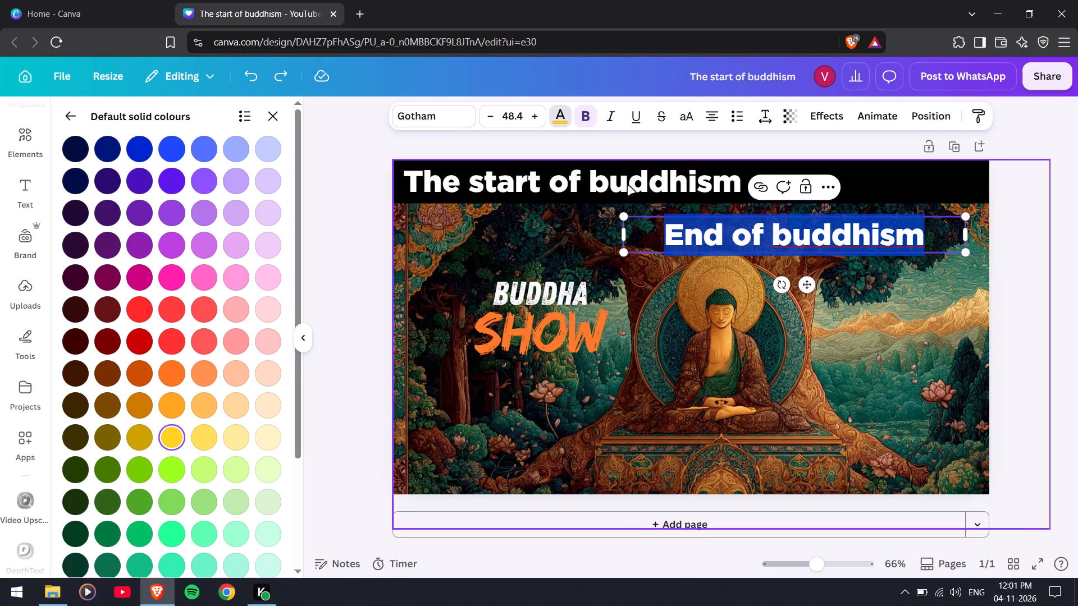
pyautogui.click(556, 122)
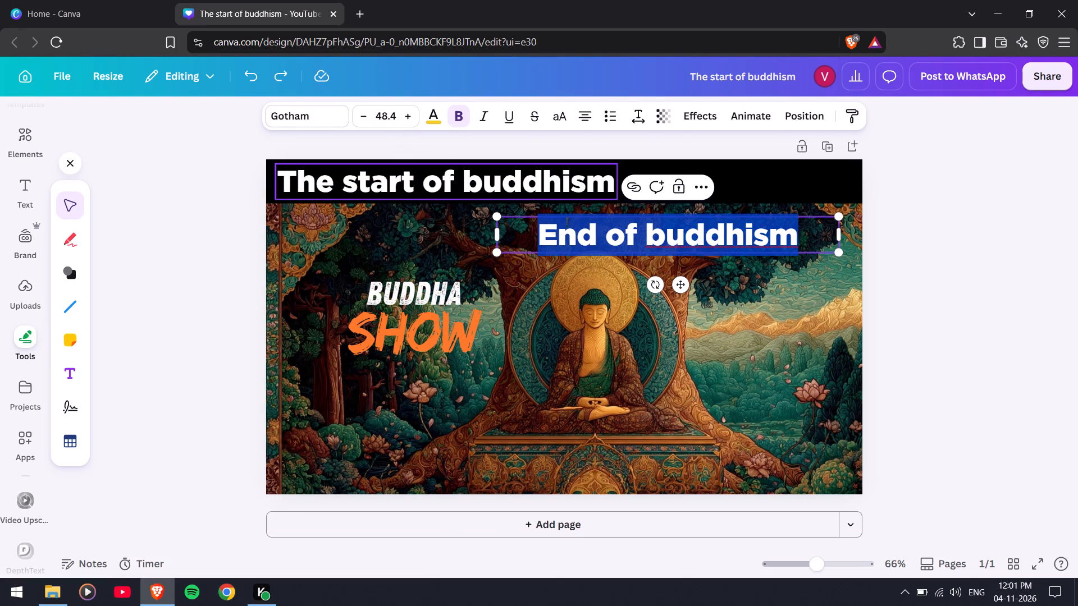
pyautogui.click(438, 115)
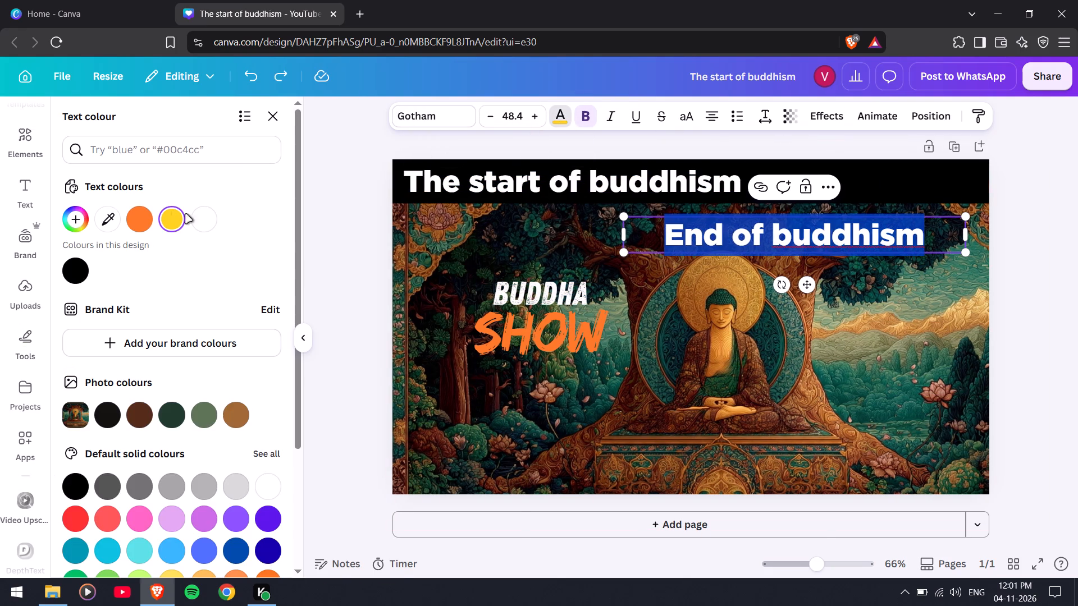
pyautogui.click(72, 226)
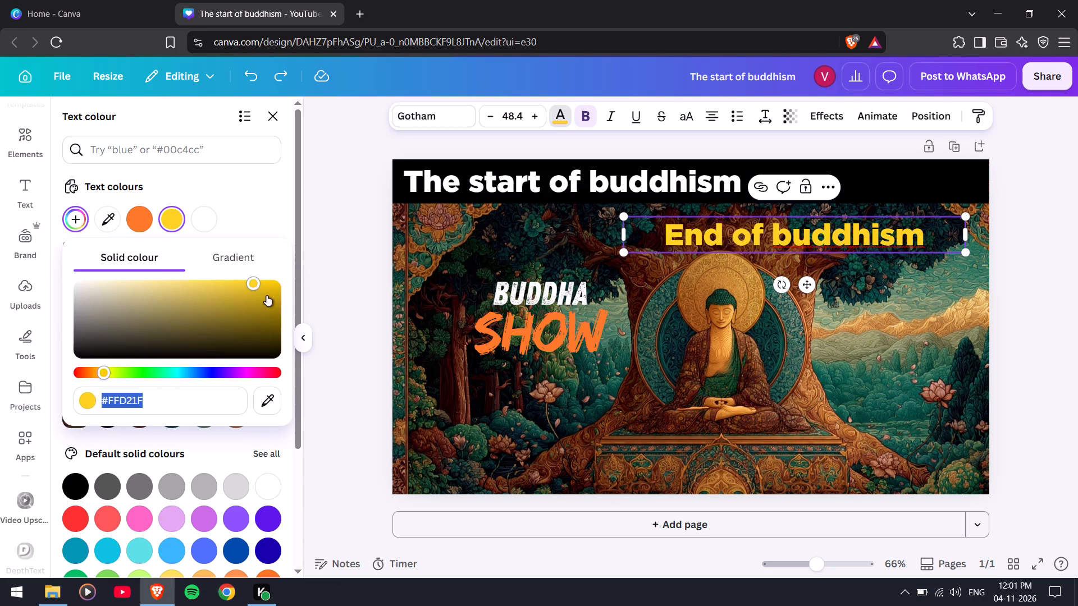
pyautogui.moveTo(248, 277); pyautogui.dragTo(342, 284)
pyautogui.moveTo(252, 286); pyautogui.dragTo(286, 286)
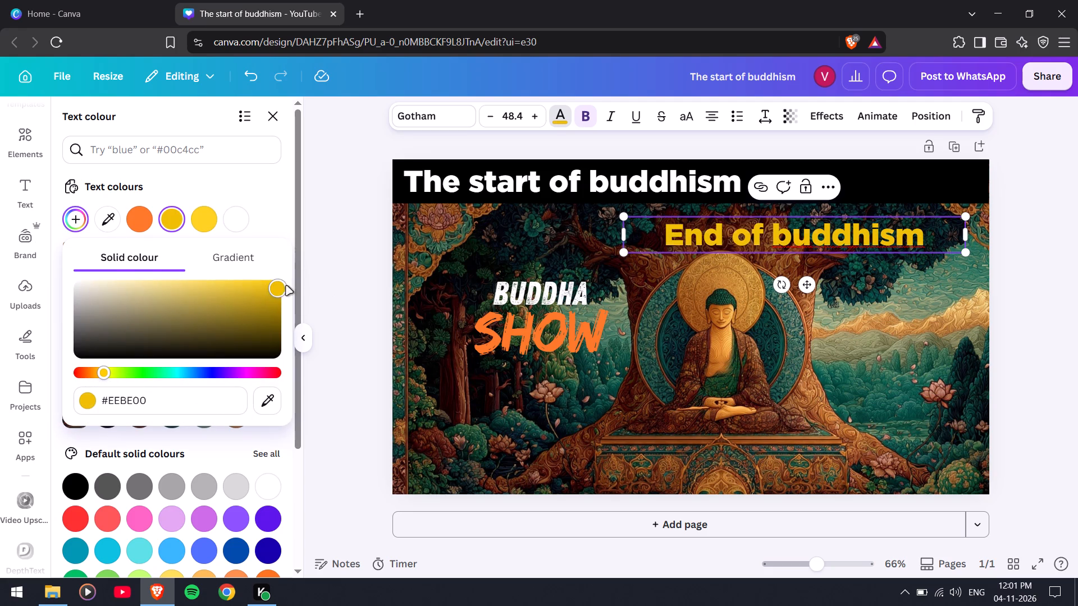
pyautogui.moveTo(286, 286); pyautogui.dragTo(304, 285)
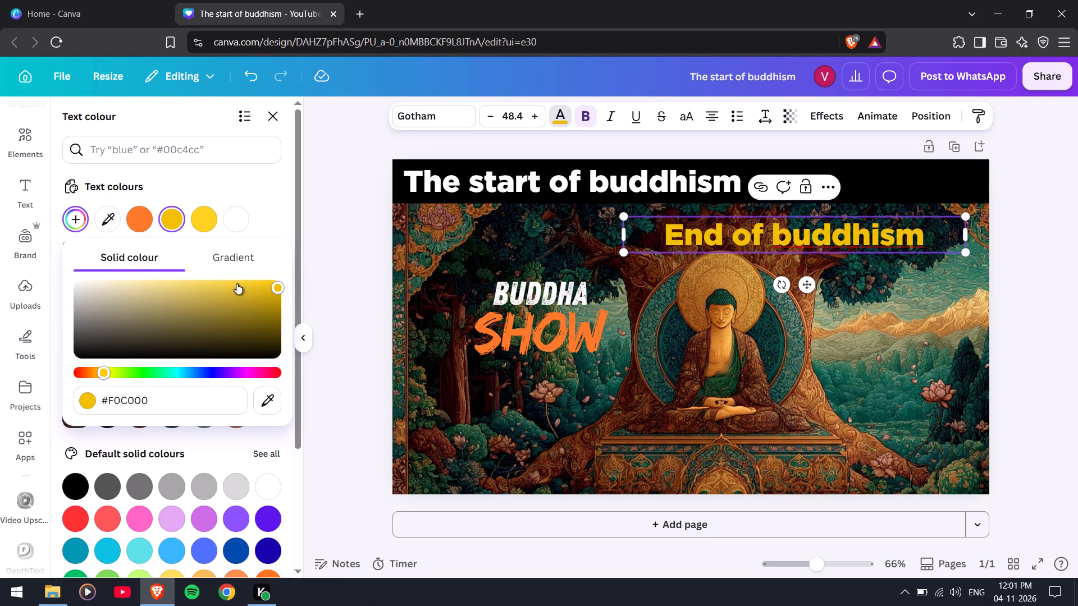
pyautogui.moveTo(250, 281); pyautogui.dragTo(286, 255)
pyautogui.click(104, 375)
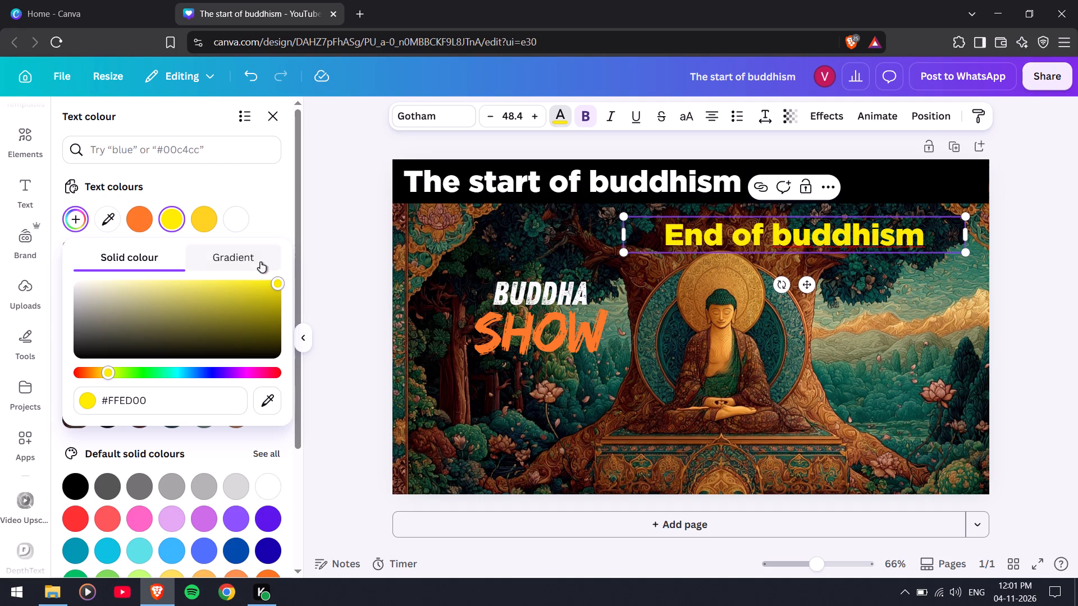
pyautogui.click(275, 117)
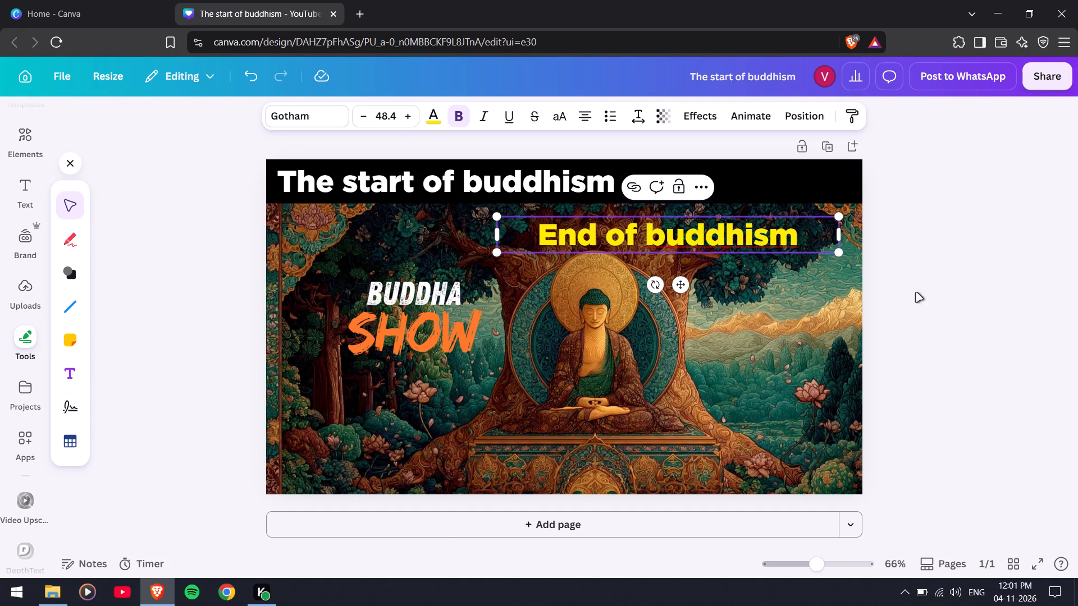
pyautogui.click(1048, 326)
# Scale "The start of buddhism" heading down to size 42.7 and fit its text box to a single line in the black bar.
pyautogui.click(593, 180)
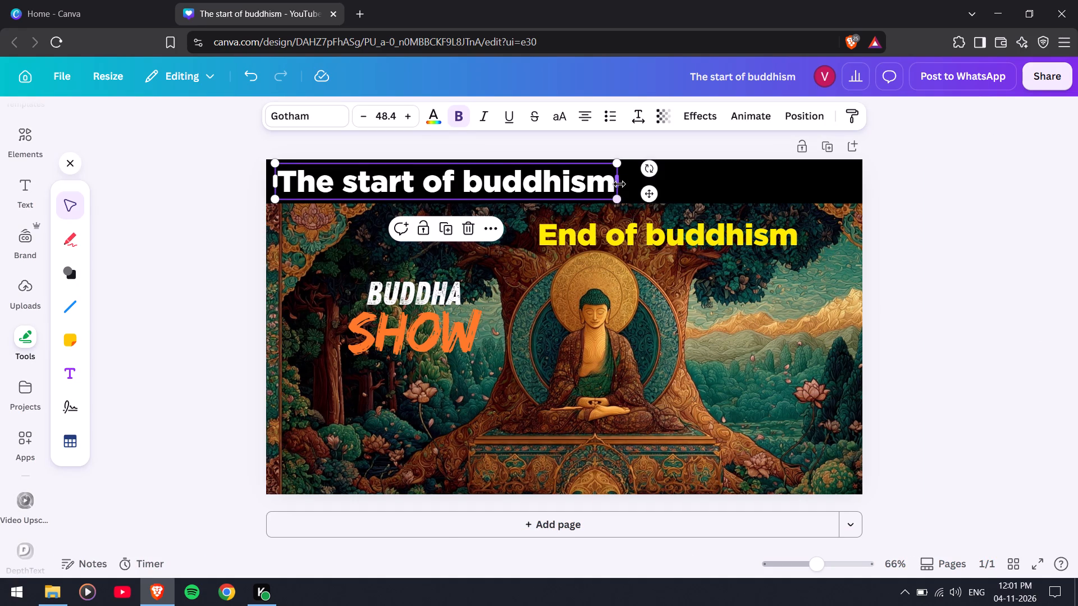
pyautogui.moveTo(619, 184); pyautogui.dragTo(564, 184)
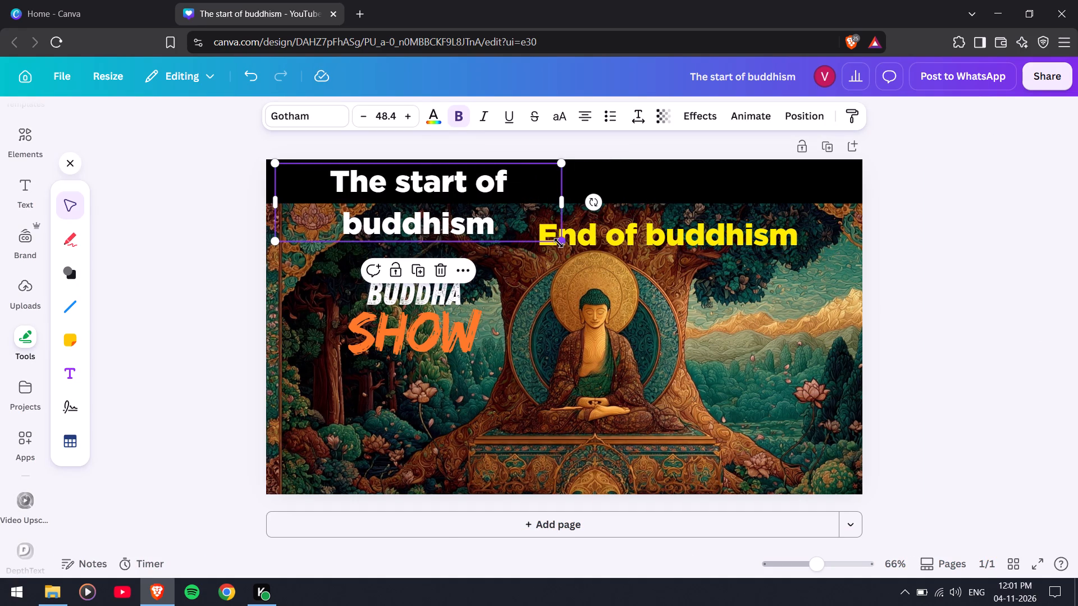
pyautogui.moveTo(559, 244); pyautogui.dragTo(520, 252)
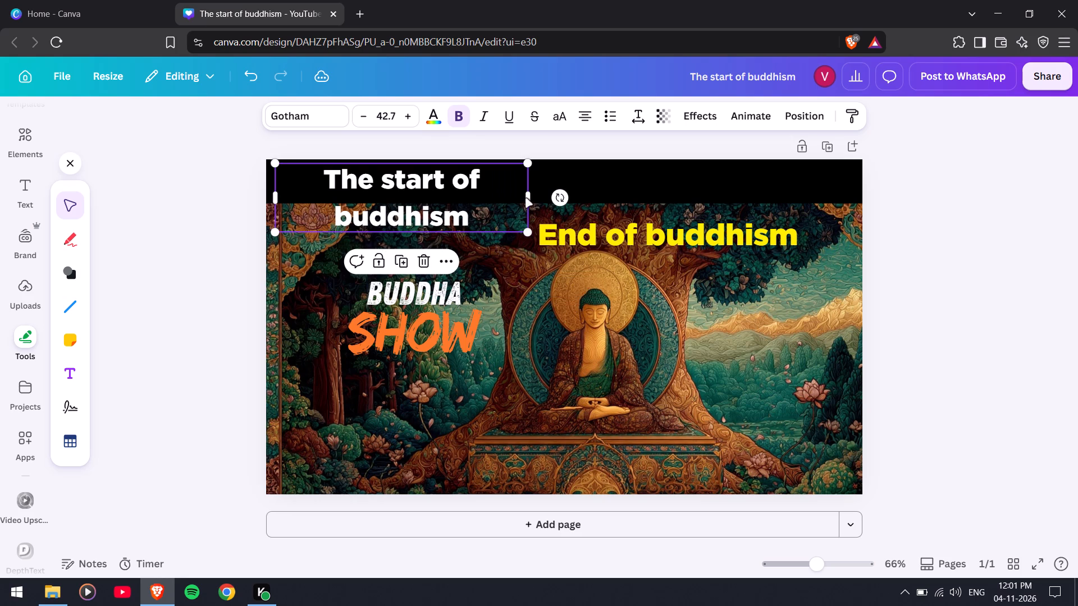
pyautogui.click(526, 193)
pyautogui.moveTo(529, 198); pyautogui.dragTo(616, 198)
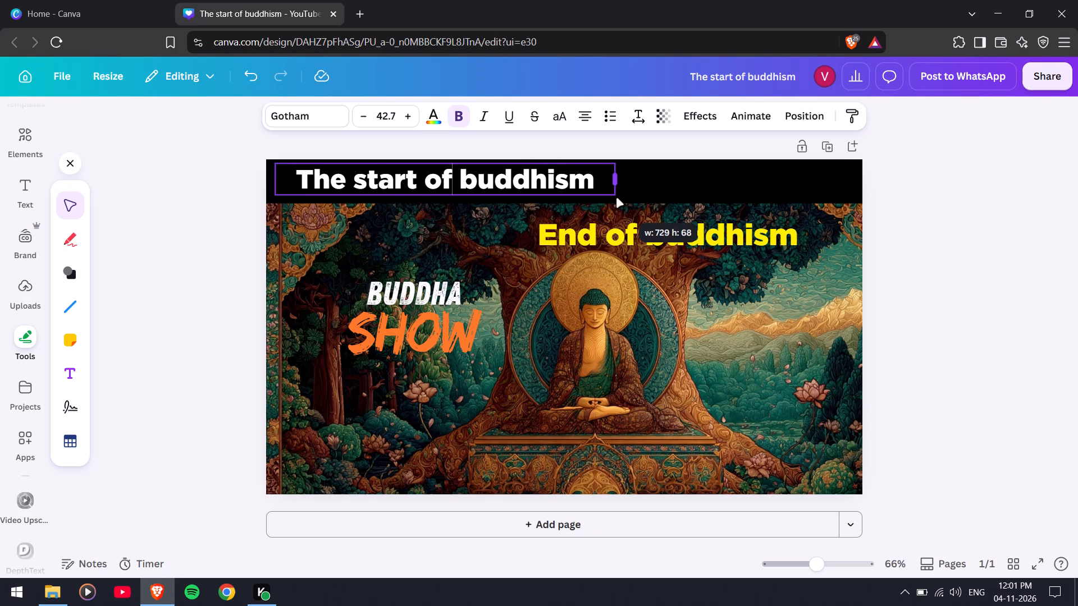
pyautogui.moveTo(616, 198); pyautogui.dragTo(583, 200)
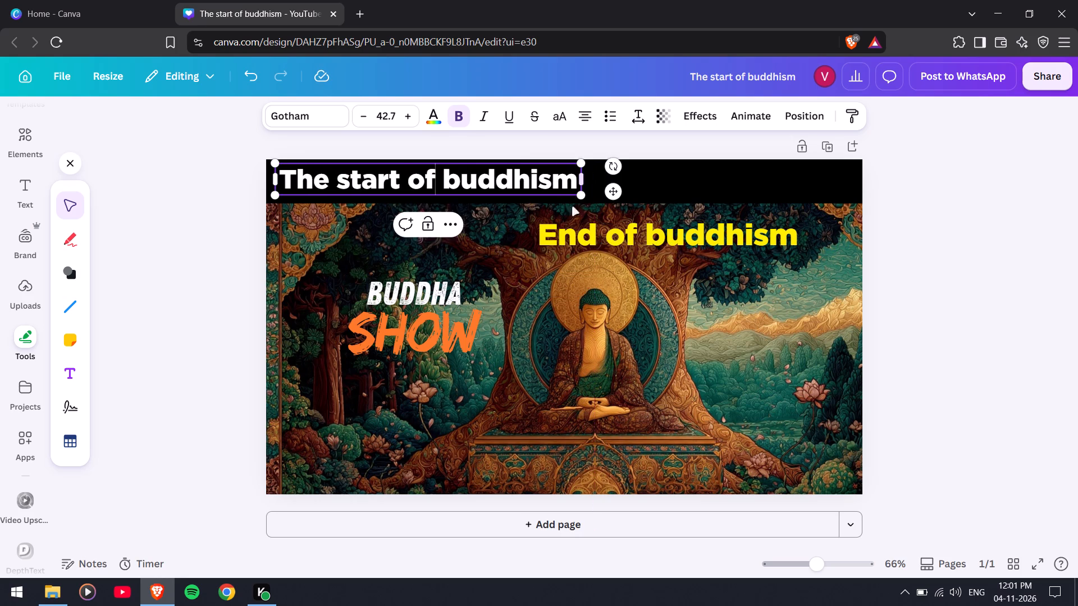
# Move "End of buddhism" into the black bar beside the white heading and scale it down to size 44.
pyautogui.moveTo(623, 240); pyautogui.dragTo(657, 185)
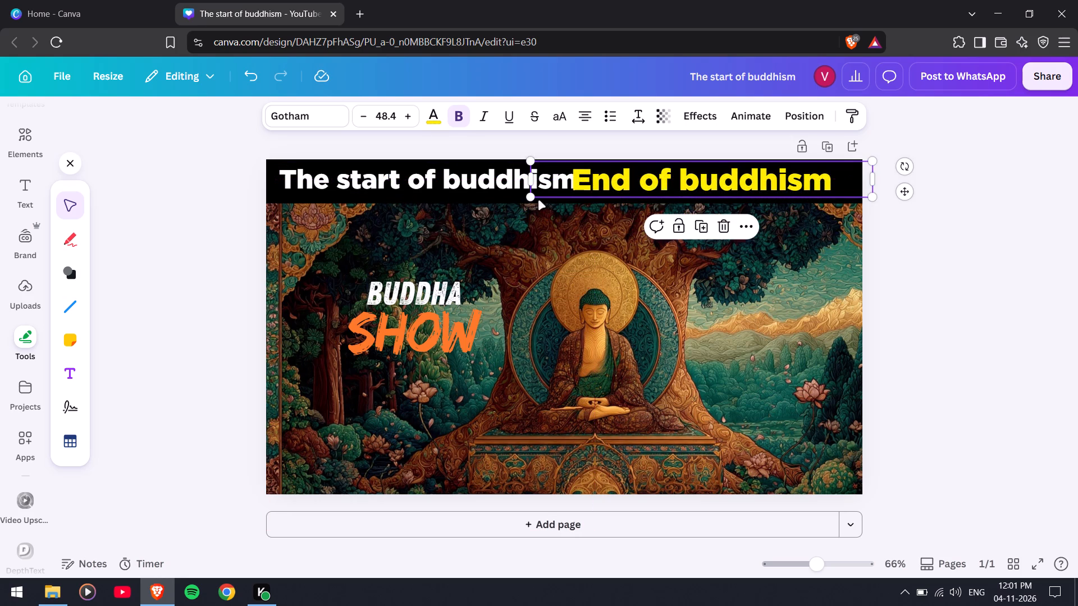
pyautogui.moveTo(532, 200); pyautogui.dragTo(570, 189)
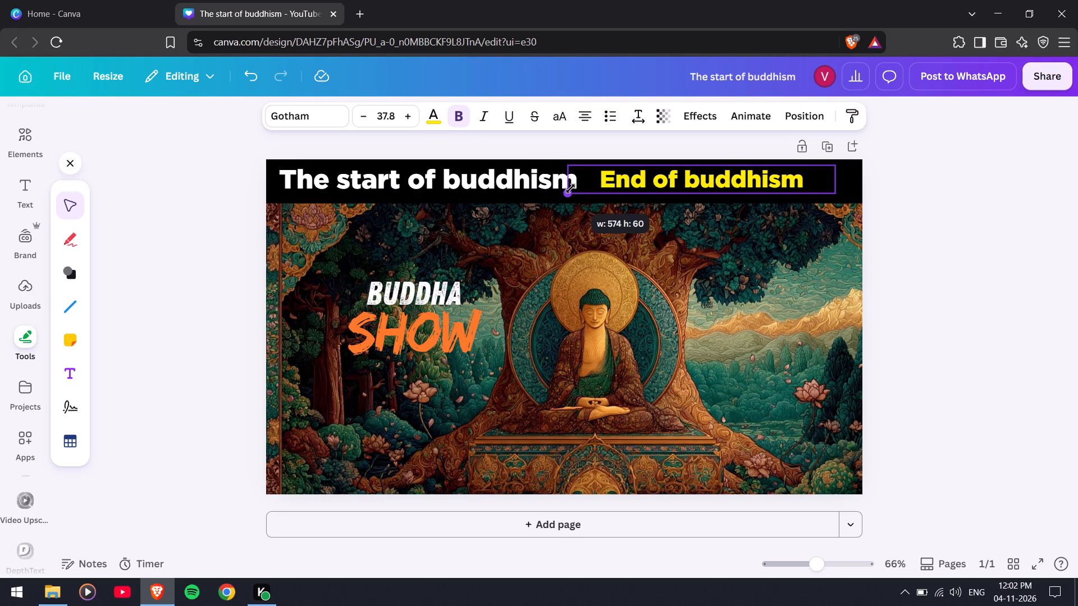
pyautogui.moveTo(570, 189); pyautogui.dragTo(551, 196)
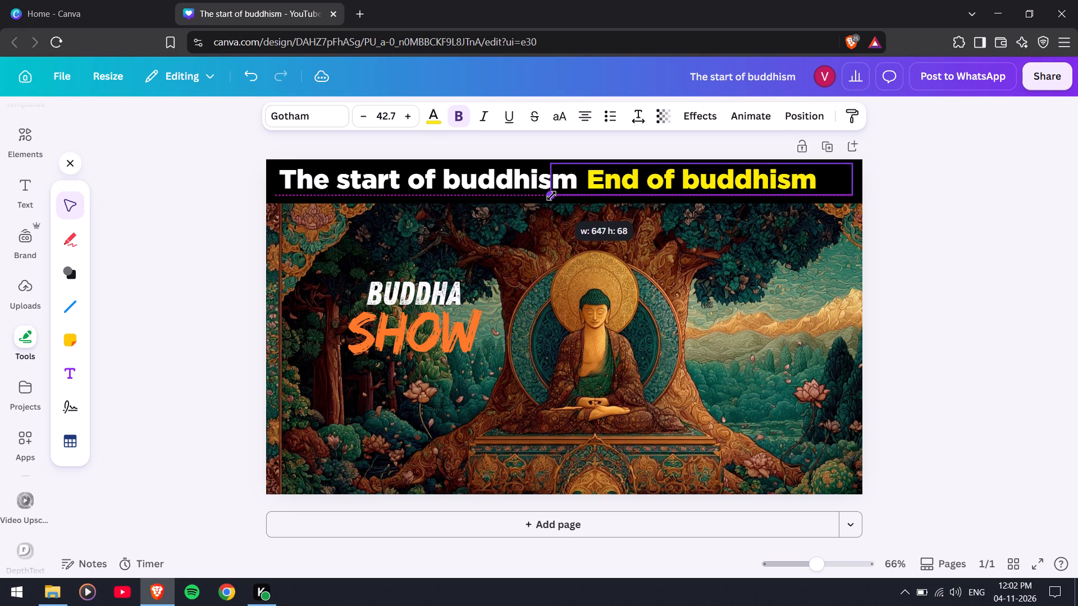
pyautogui.moveTo(551, 196); pyautogui.dragTo(547, 198)
pyautogui.moveTo(696, 176); pyautogui.dragTo(710, 176)
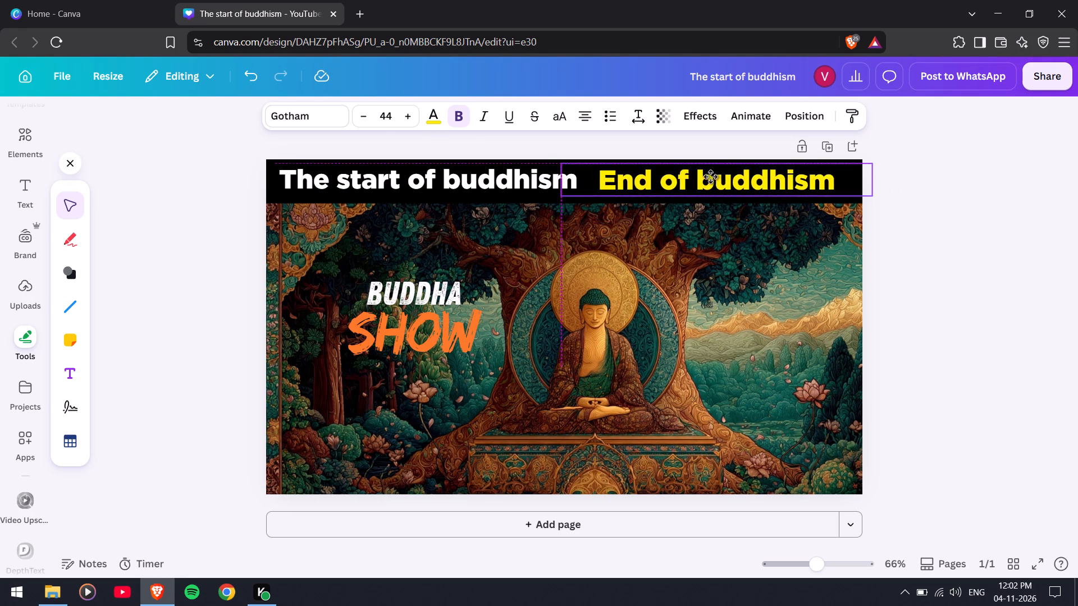
pyautogui.moveTo(710, 176); pyautogui.dragTo(710, 176)
pyautogui.click(1077, 319)
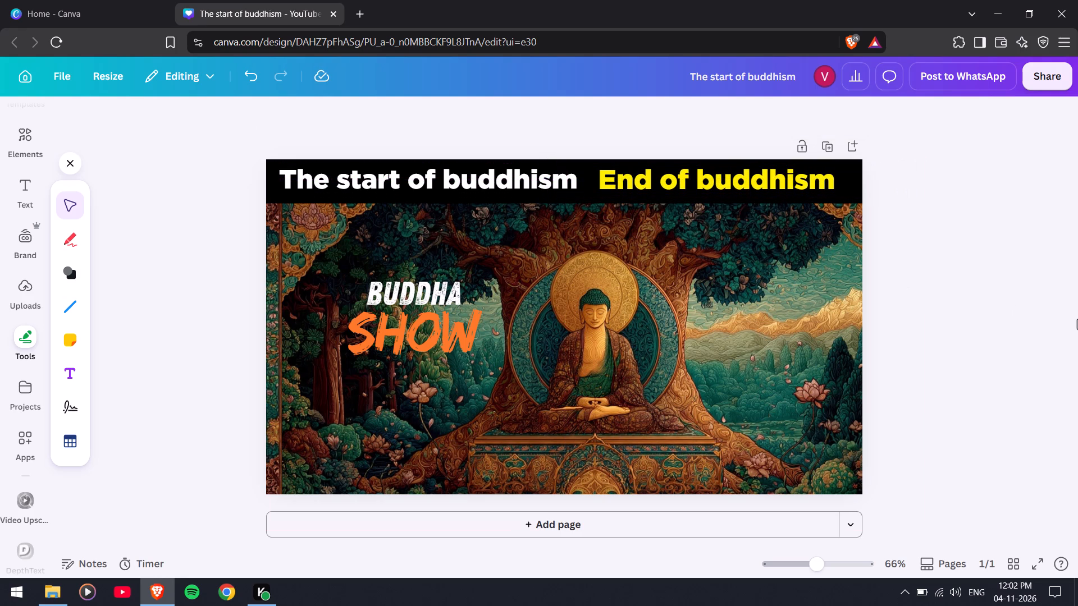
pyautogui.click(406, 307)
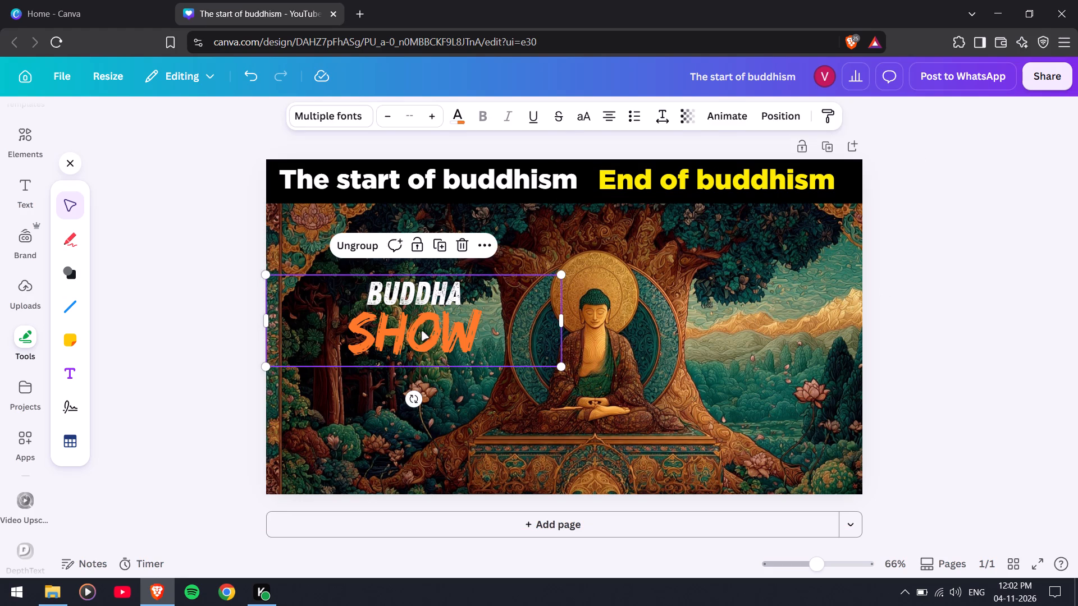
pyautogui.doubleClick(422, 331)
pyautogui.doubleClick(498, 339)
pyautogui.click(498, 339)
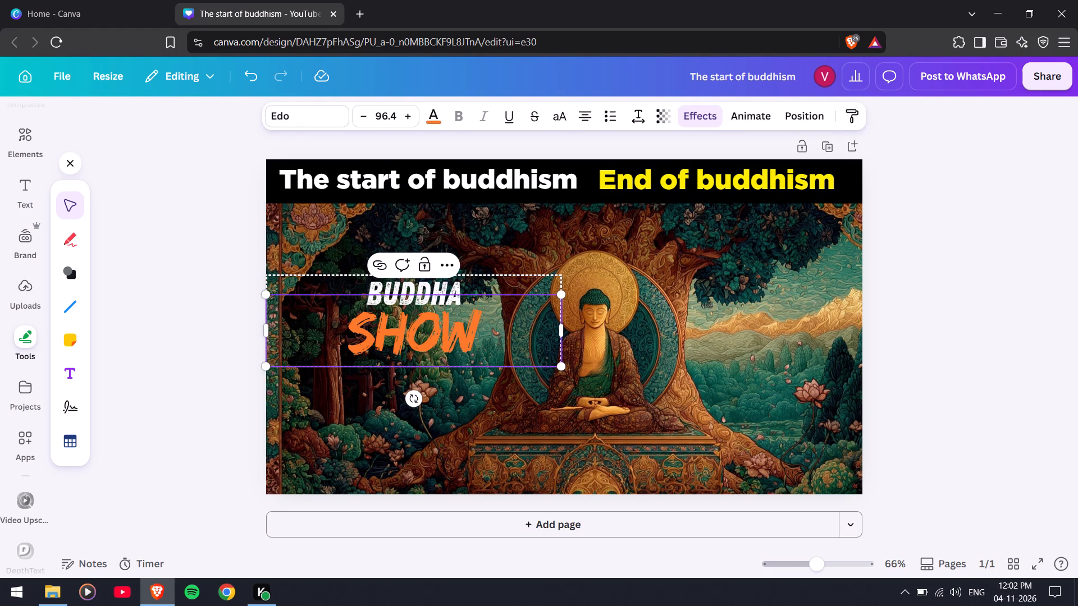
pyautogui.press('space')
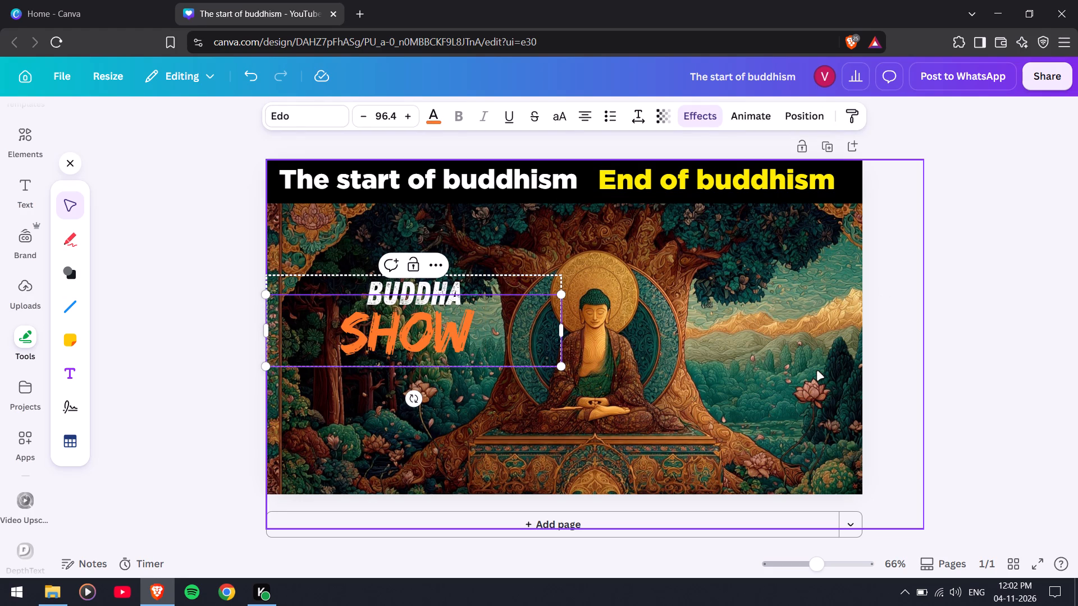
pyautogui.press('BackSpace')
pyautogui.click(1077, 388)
# Add the purple "PLAY" text style from the font combinations to the page and replace its text with "01".
pyautogui.click(8, 231)
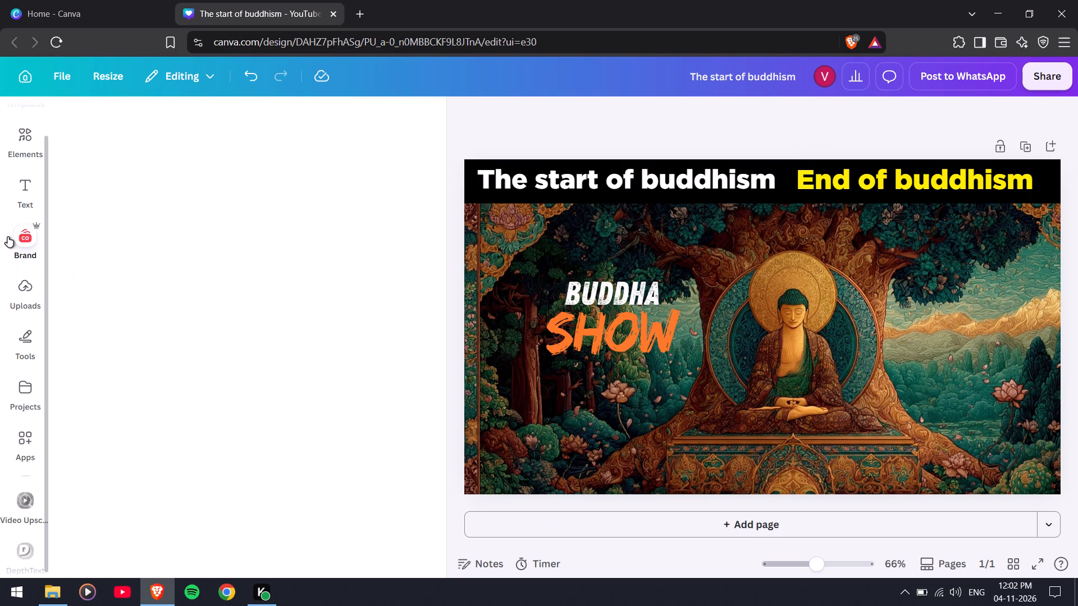
pyautogui.click(20, 189)
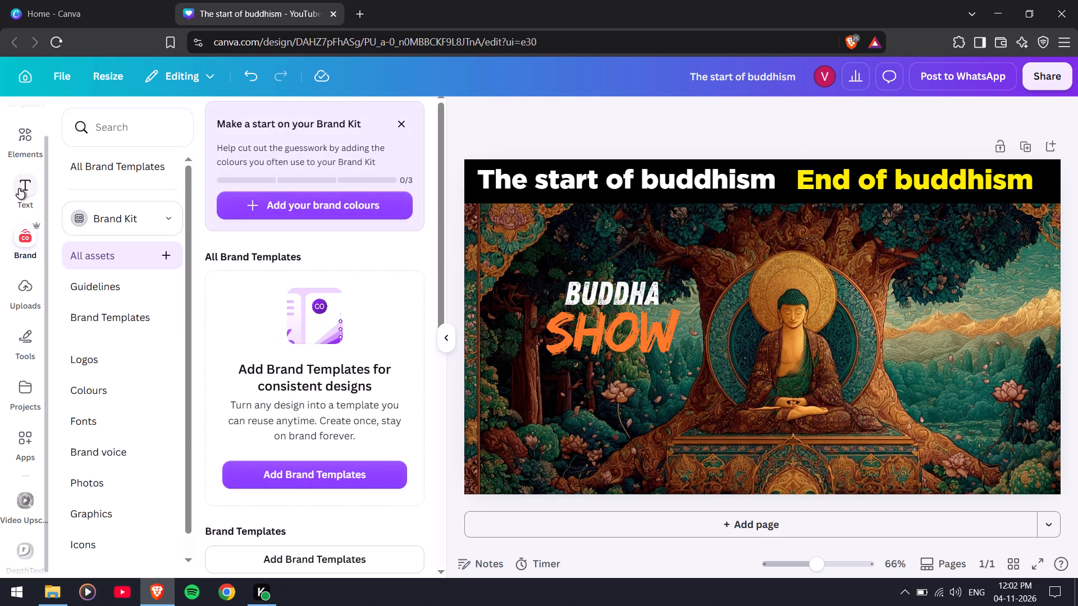
pyautogui.scroll(-9, 202, 430)
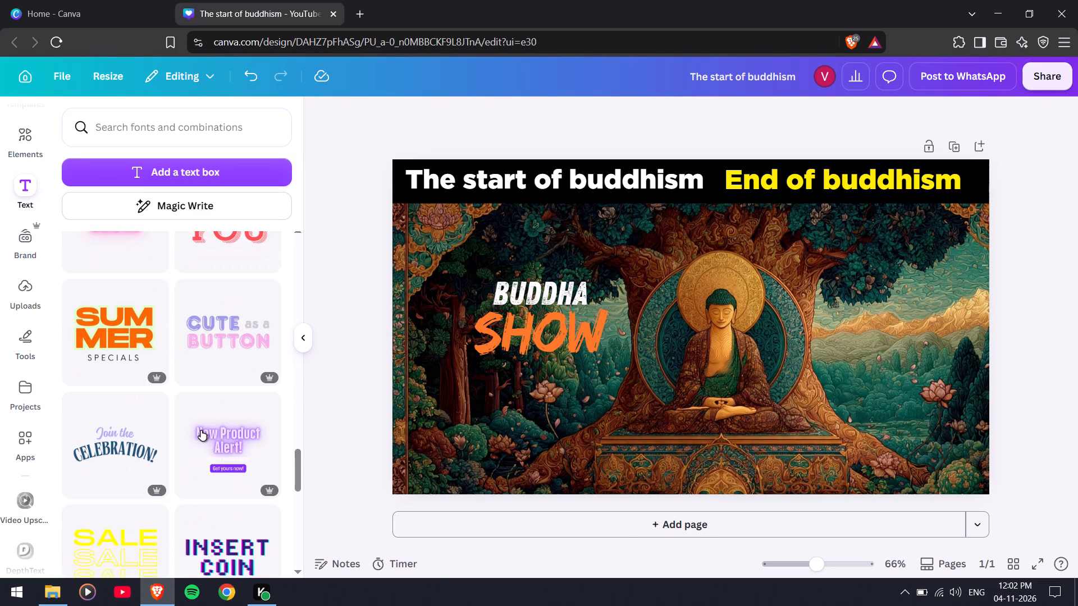
pyautogui.scroll(-10, 202, 430)
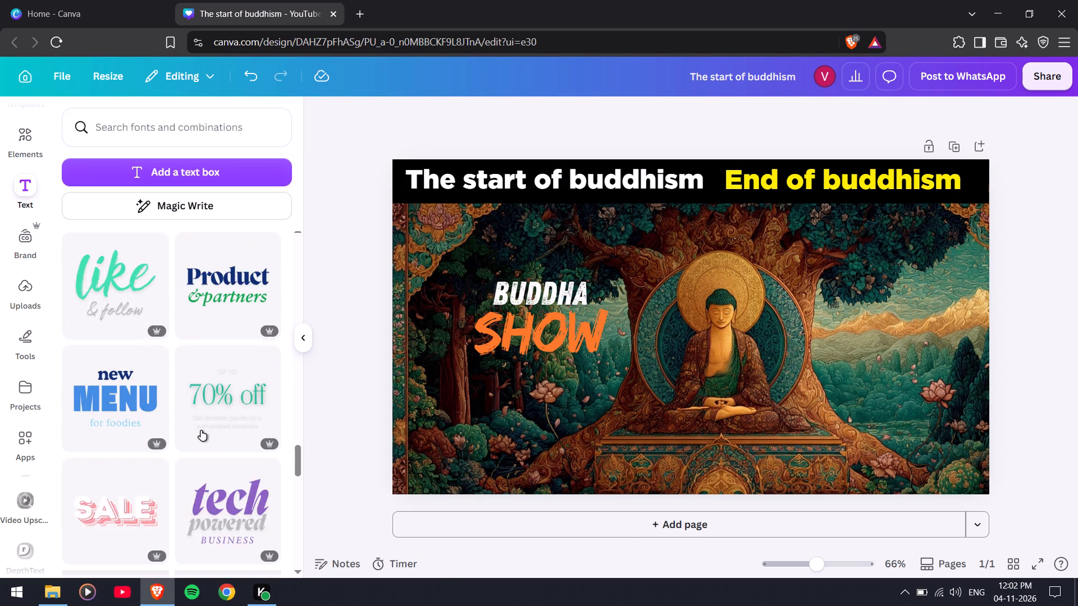
pyautogui.scroll(-12, 202, 430)
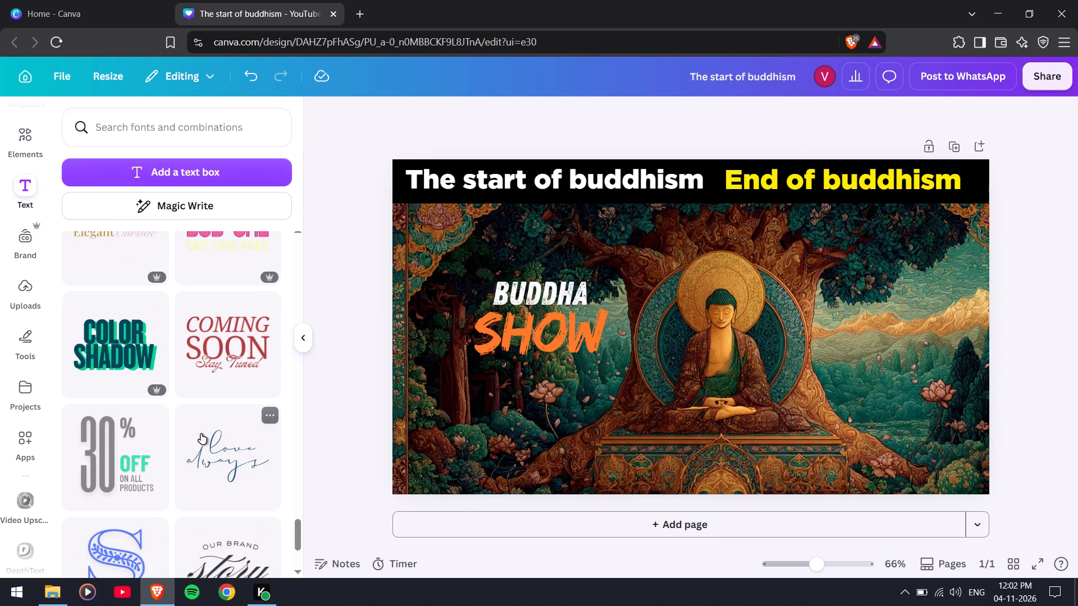
pyautogui.scroll(-15, 202, 434)
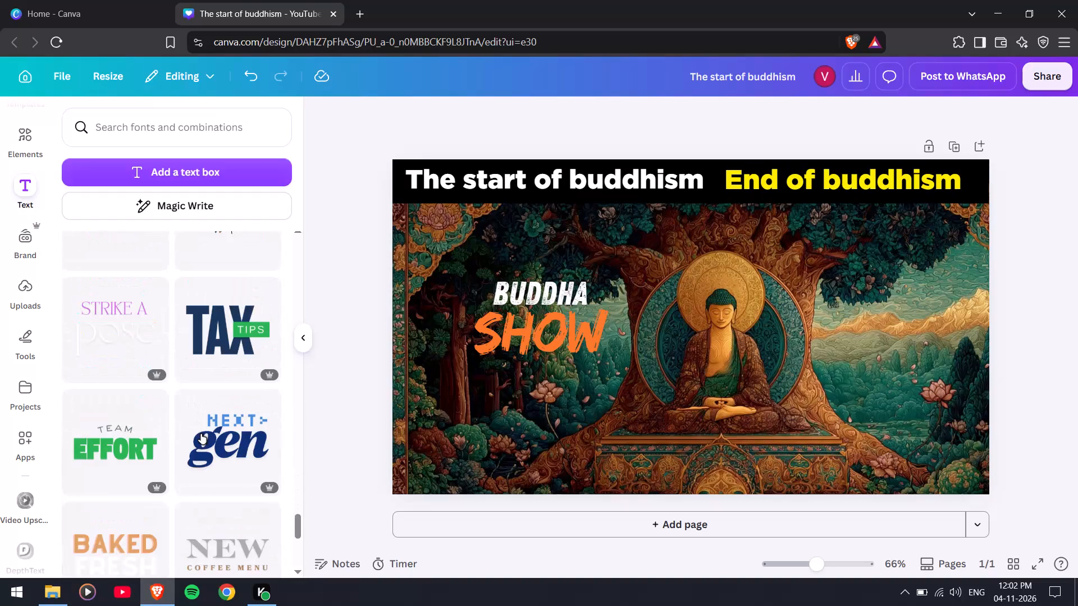
pyautogui.scroll(-16, 202, 434)
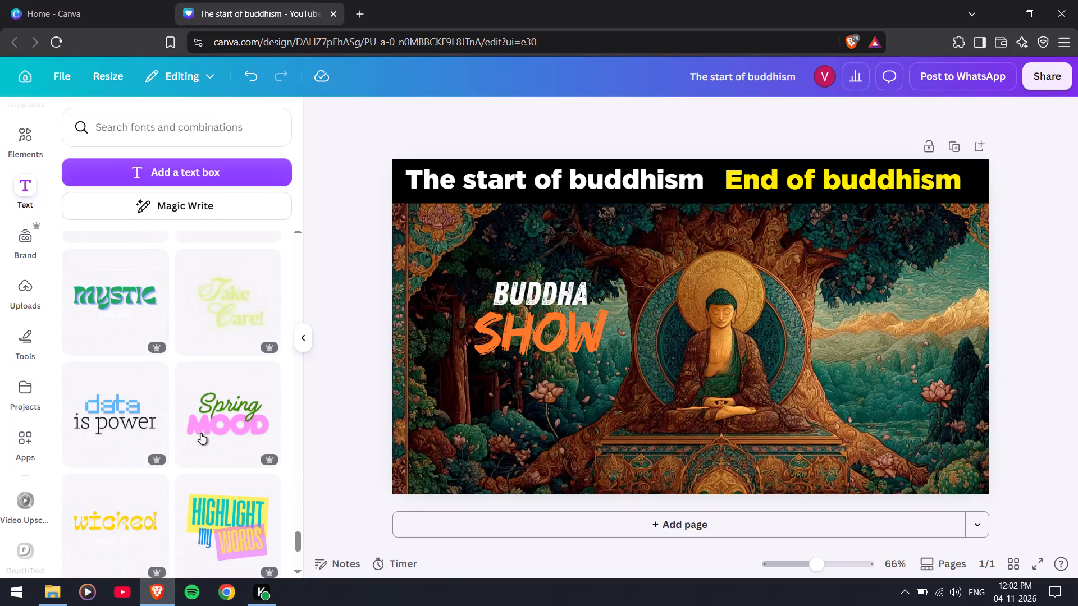
pyautogui.scroll(2, 202, 434)
pyautogui.scroll(-10, 202, 434)
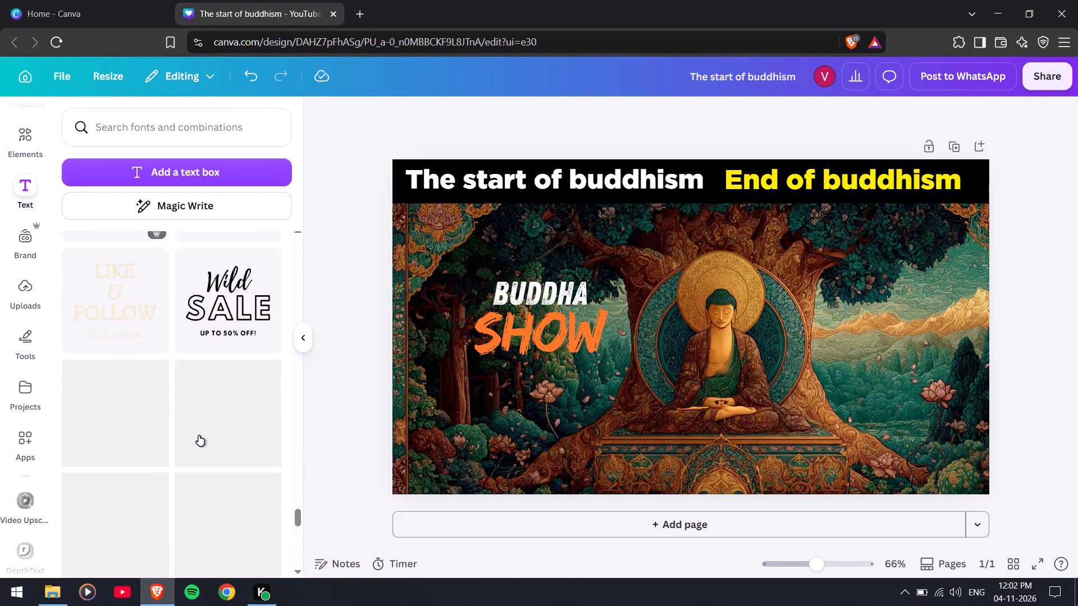
pyautogui.scroll(5, 199, 435)
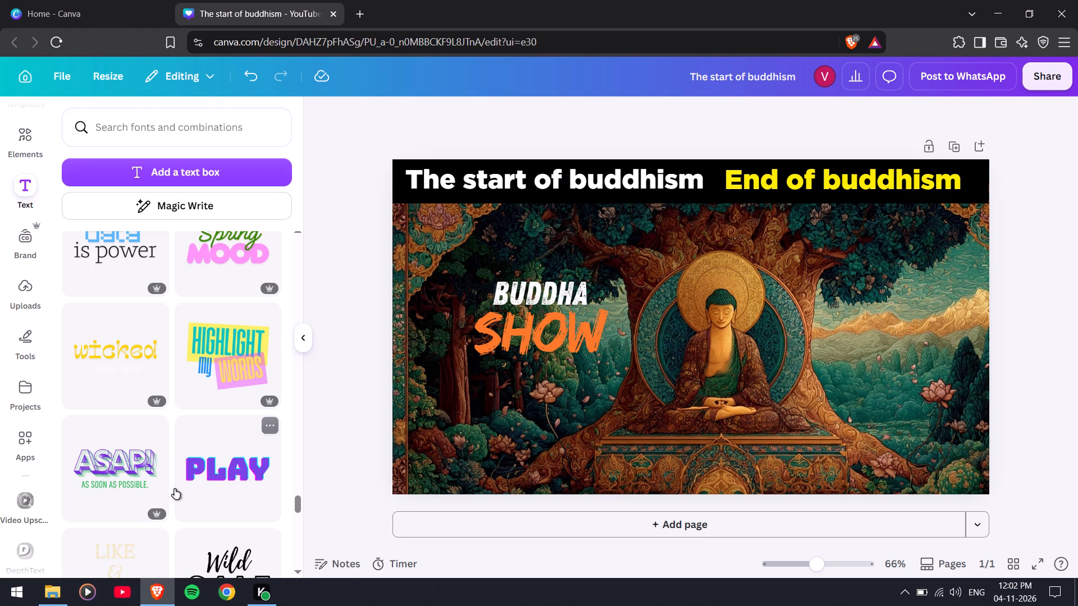
pyautogui.click(234, 474)
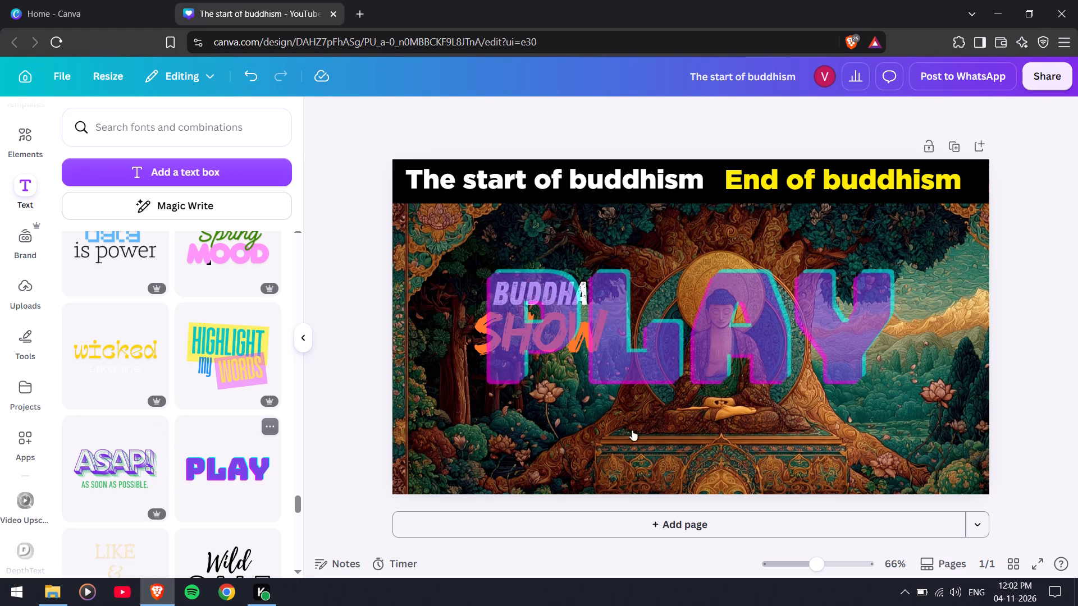
pyautogui.doubleClick(751, 356)
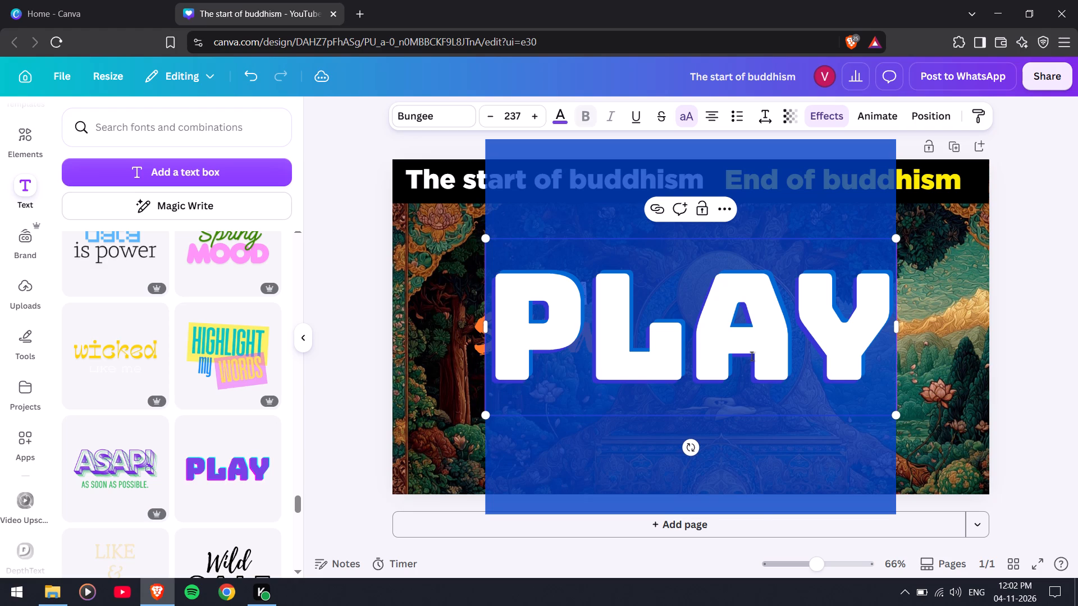
pyautogui.press('BackSpace')
pyautogui.write('01')
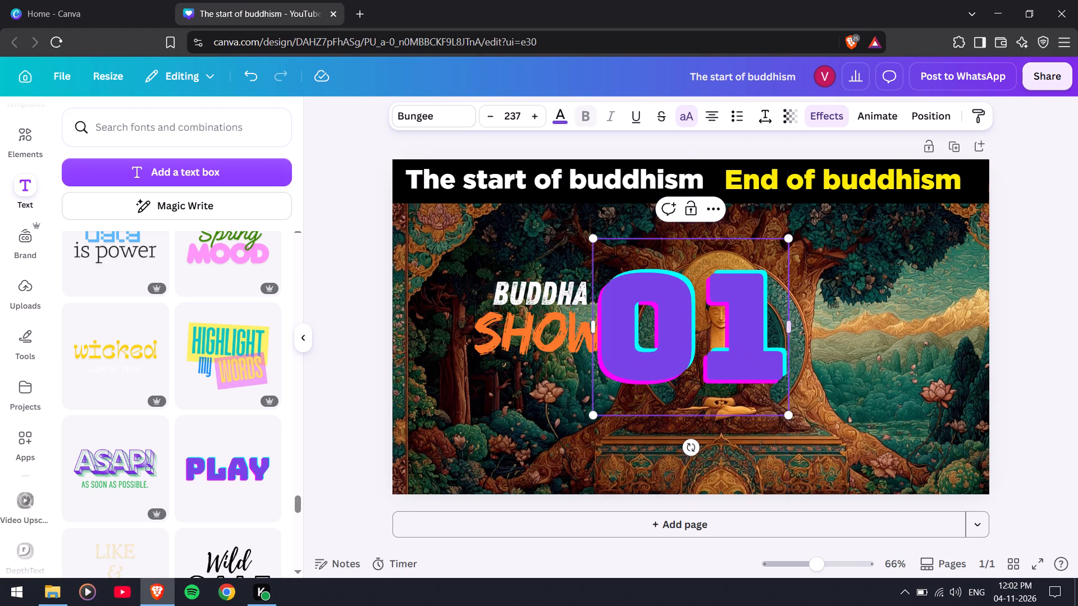
# Scale the purple "01" text down to about size 98, keeping it over the Buddha's head.
pyautogui.moveTo(593, 414); pyautogui.dragTo(677, 367)
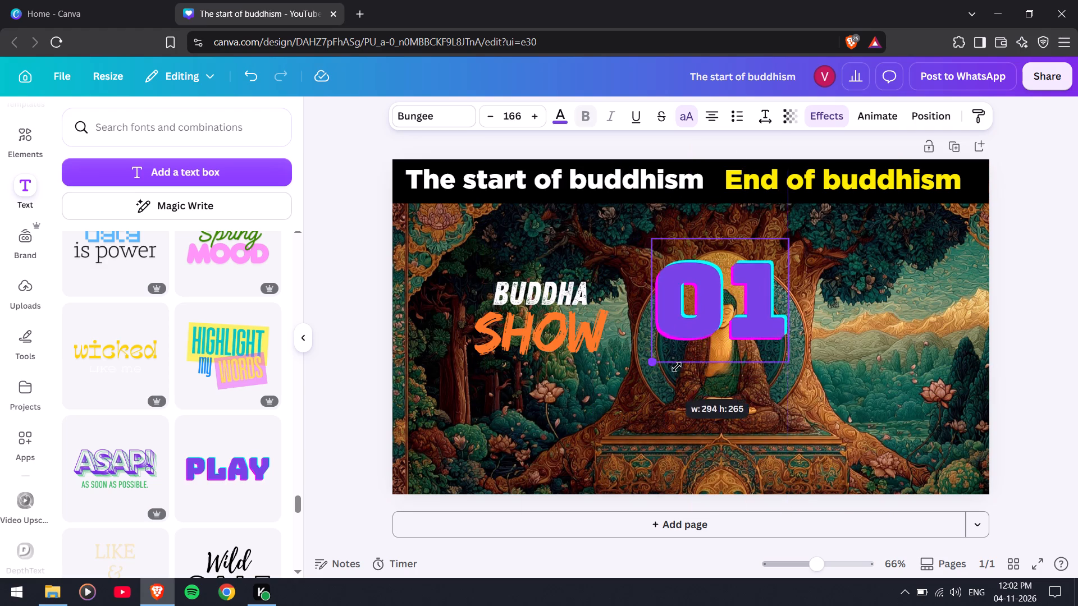
pyautogui.moveTo(677, 367); pyautogui.dragTo(729, 335)
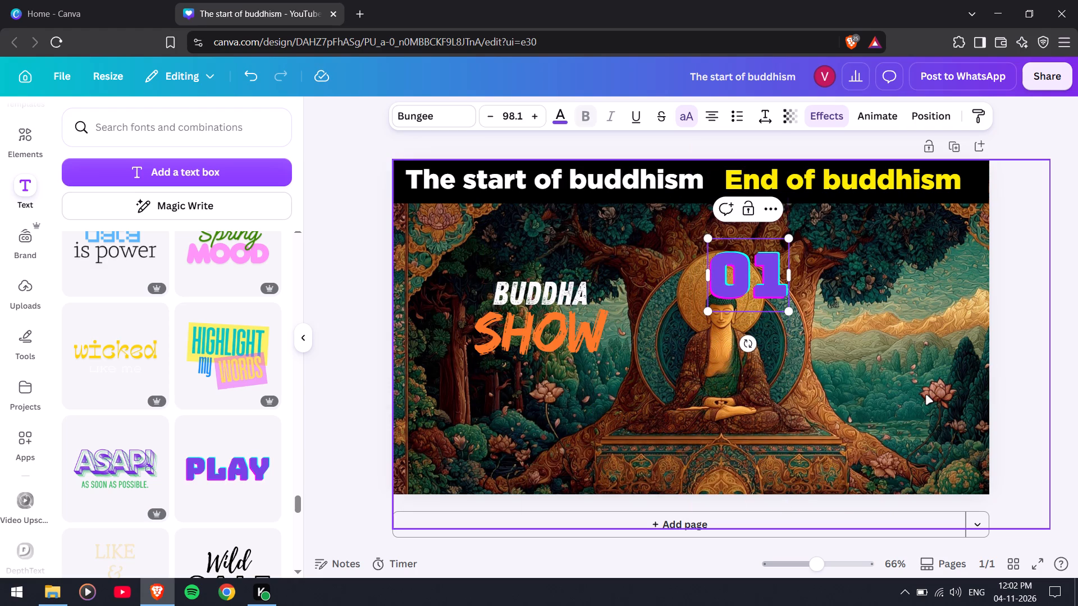
# Scale the purple "01" down to about size 69.8 and place it directly beneath the "SHOW" title text.
pyautogui.moveTo(707, 310); pyautogui.dragTo(738, 297)
pyautogui.click(879, 328)
pyautogui.moveTo(768, 263); pyautogui.dragTo(523, 390)
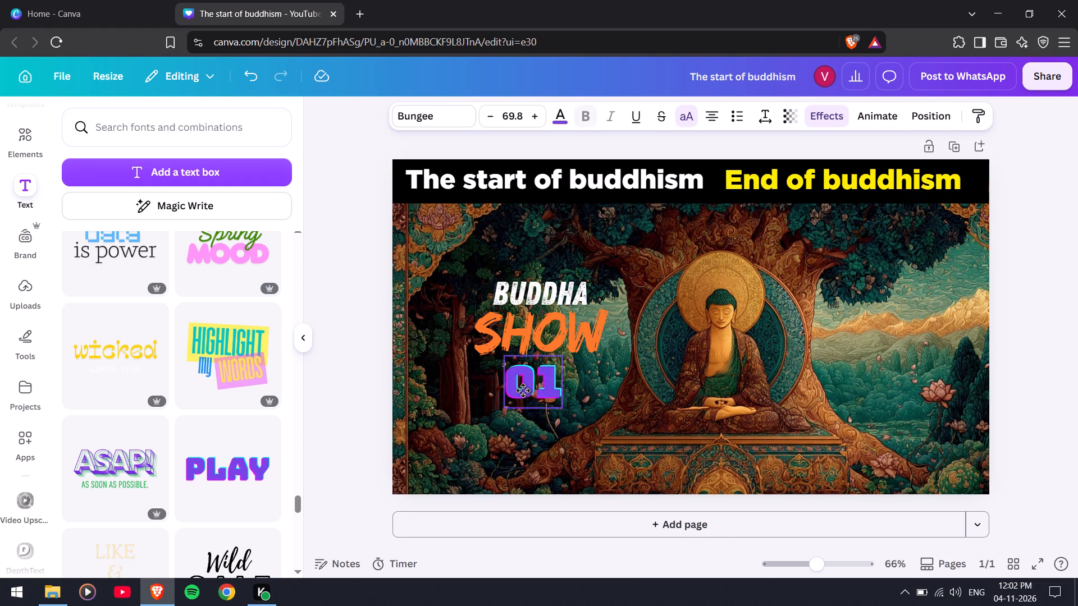
pyautogui.moveTo(523, 390); pyautogui.dragTo(547, 378)
pyautogui.click(912, 395)
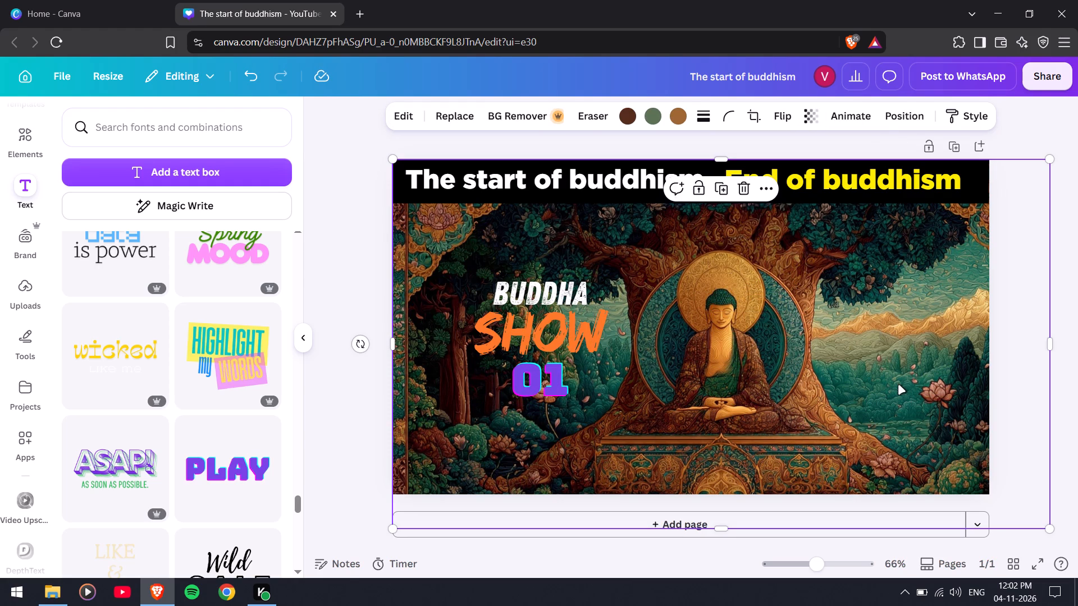
pyautogui.click(1062, 472)
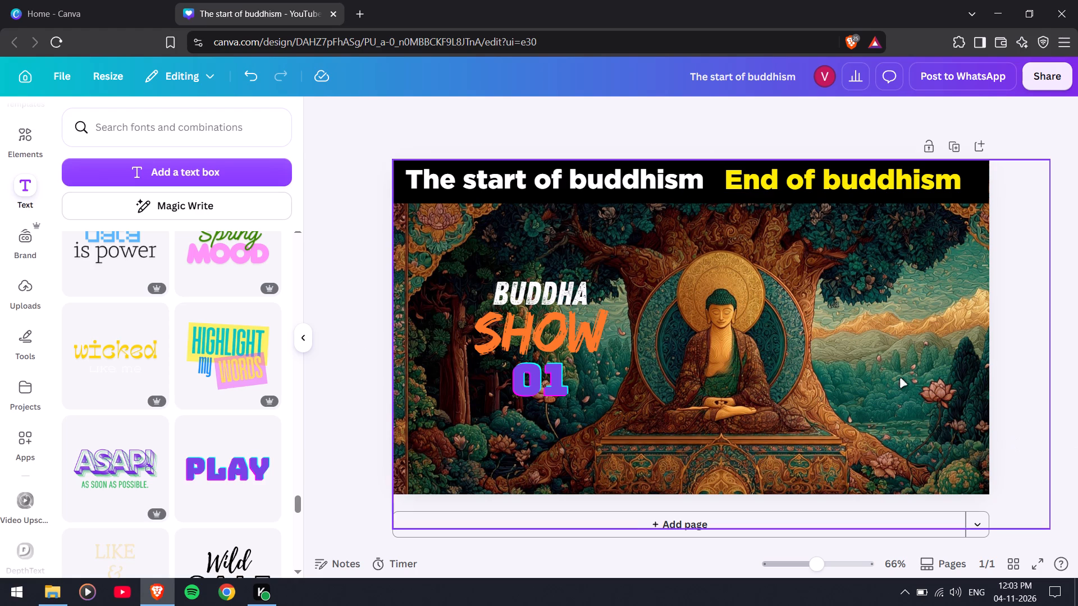
# Change the yellow heading's first letter to lowercase so it reads "end of buddhism".
pyautogui.click(802, 162)
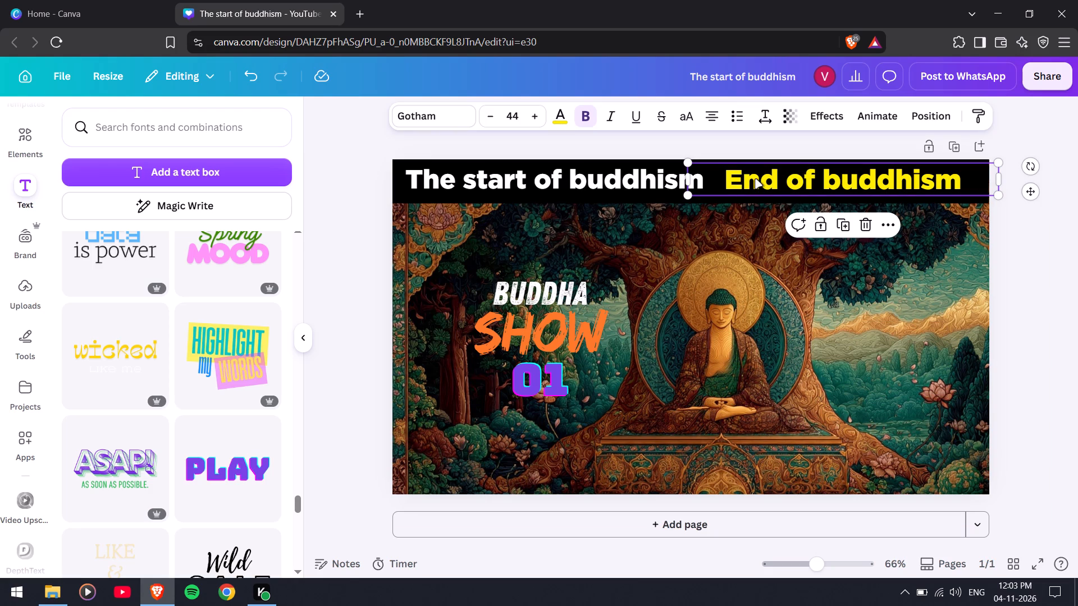
pyautogui.doubleClick(755, 179)
pyautogui.click(746, 180)
pyautogui.press('BackSpace')
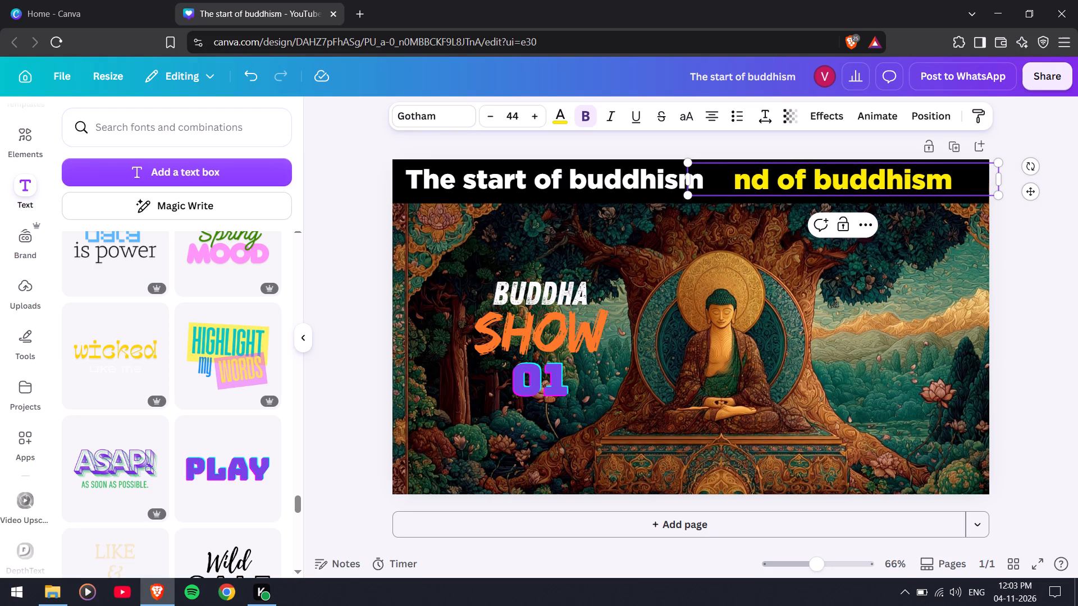
pyautogui.press('e')
pyautogui.click(1056, 299)
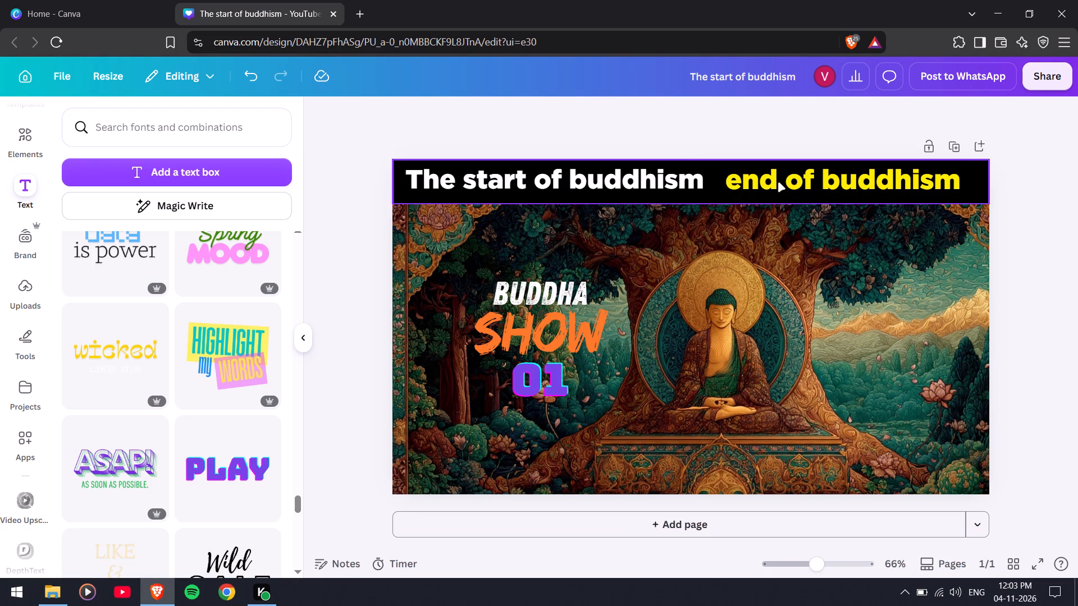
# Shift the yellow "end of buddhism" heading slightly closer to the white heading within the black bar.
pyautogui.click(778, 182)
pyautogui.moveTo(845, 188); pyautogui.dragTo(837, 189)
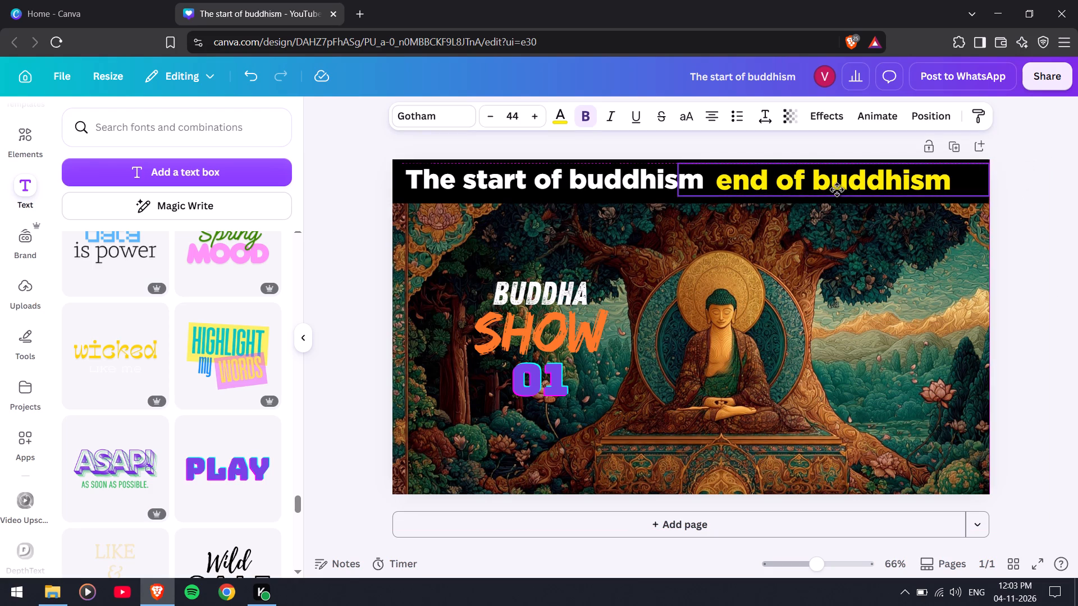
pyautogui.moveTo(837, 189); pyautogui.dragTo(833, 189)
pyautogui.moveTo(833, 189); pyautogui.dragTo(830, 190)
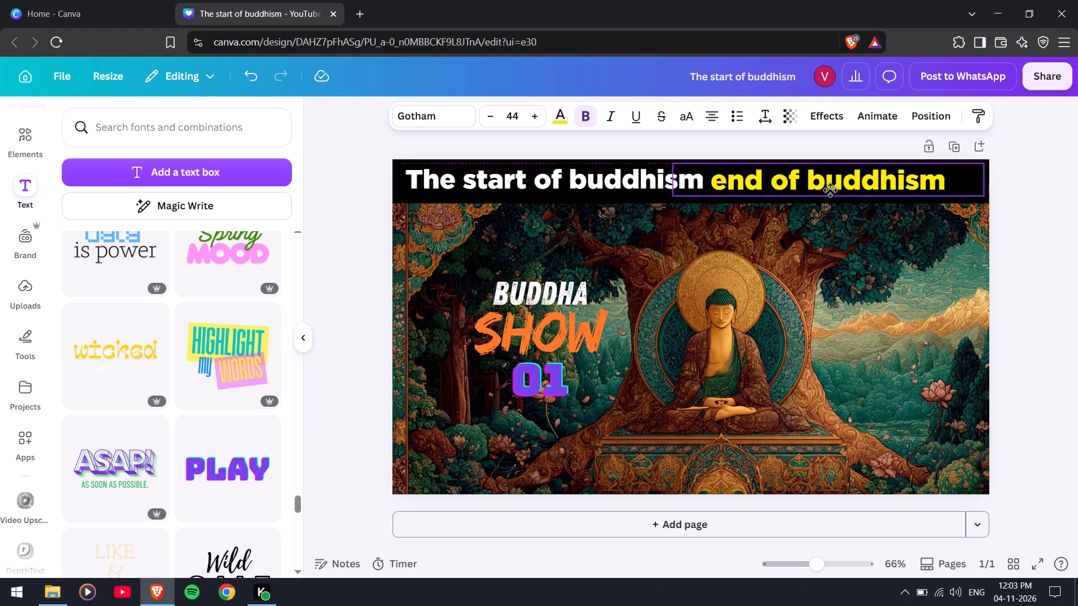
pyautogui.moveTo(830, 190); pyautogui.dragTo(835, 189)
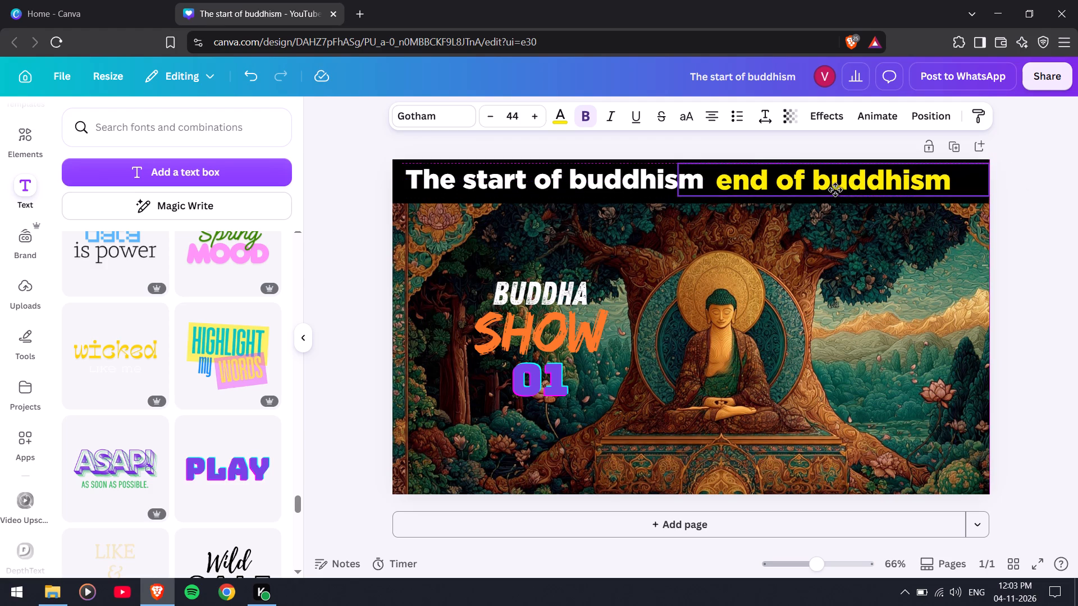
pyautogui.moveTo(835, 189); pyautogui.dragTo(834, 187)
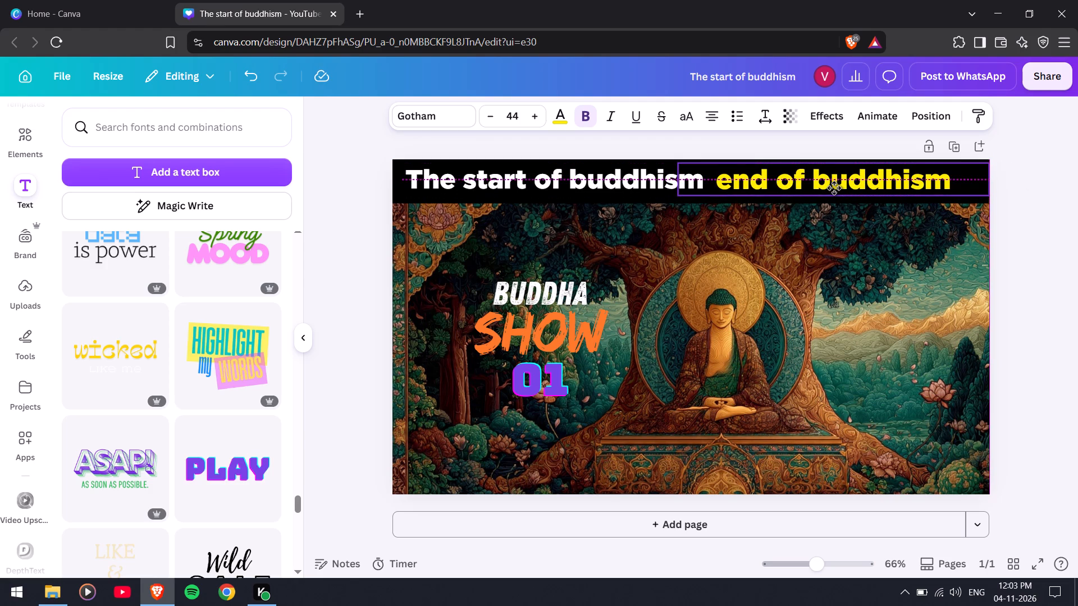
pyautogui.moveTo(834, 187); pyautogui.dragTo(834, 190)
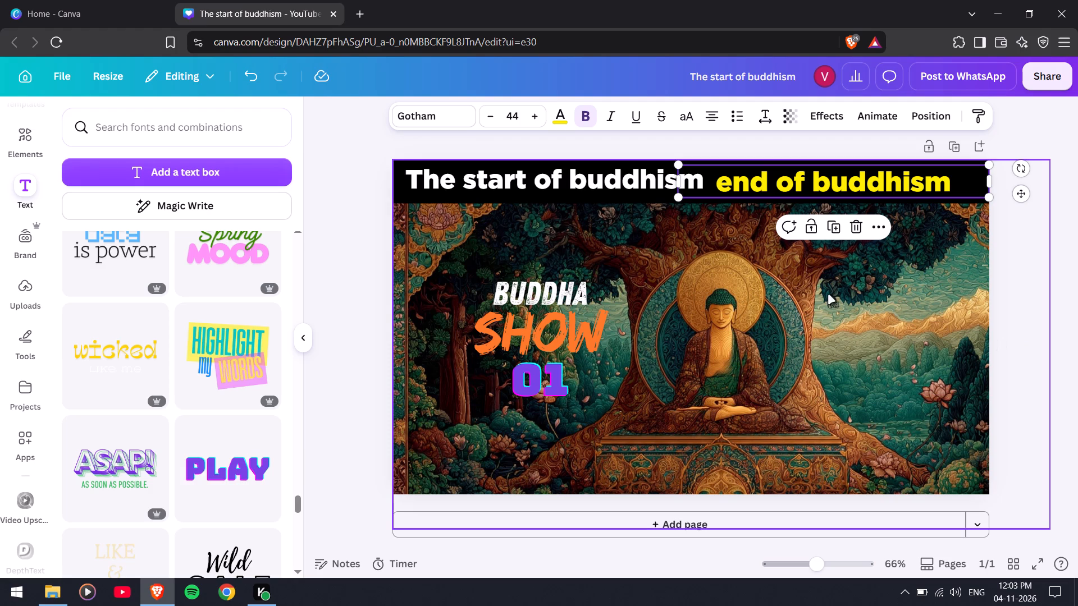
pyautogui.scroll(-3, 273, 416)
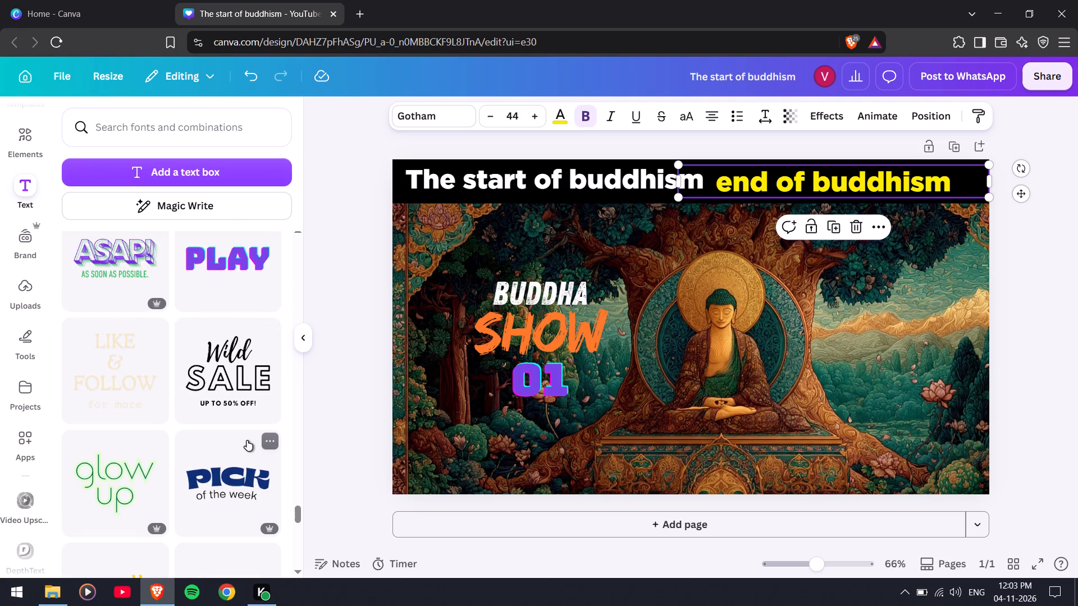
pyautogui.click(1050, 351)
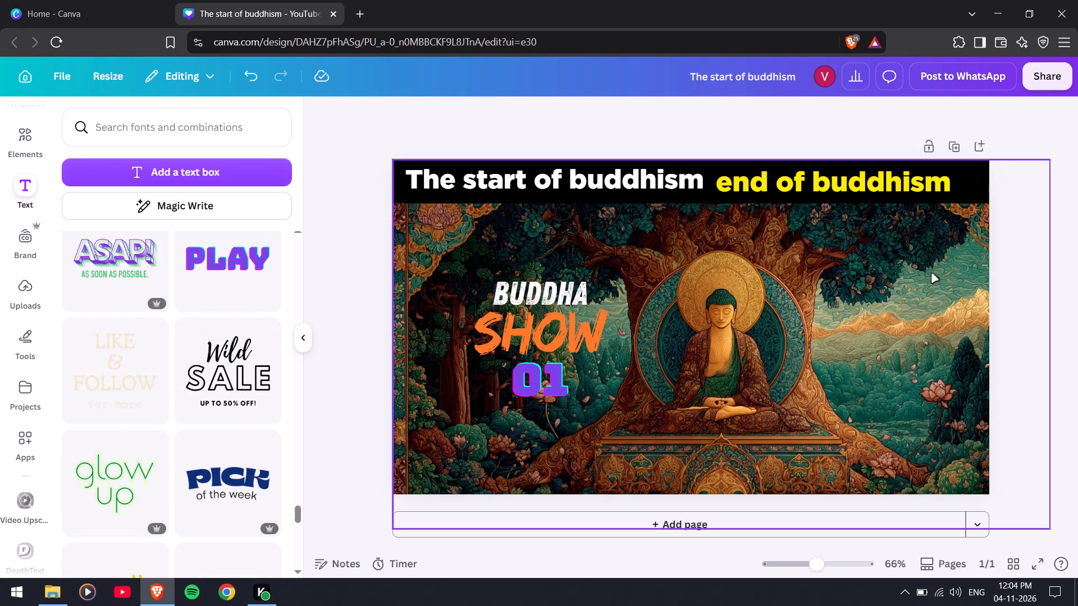
# Cut all of the "end of buddhism" text out of the yellow heading's text box.
pyautogui.click(775, 192)
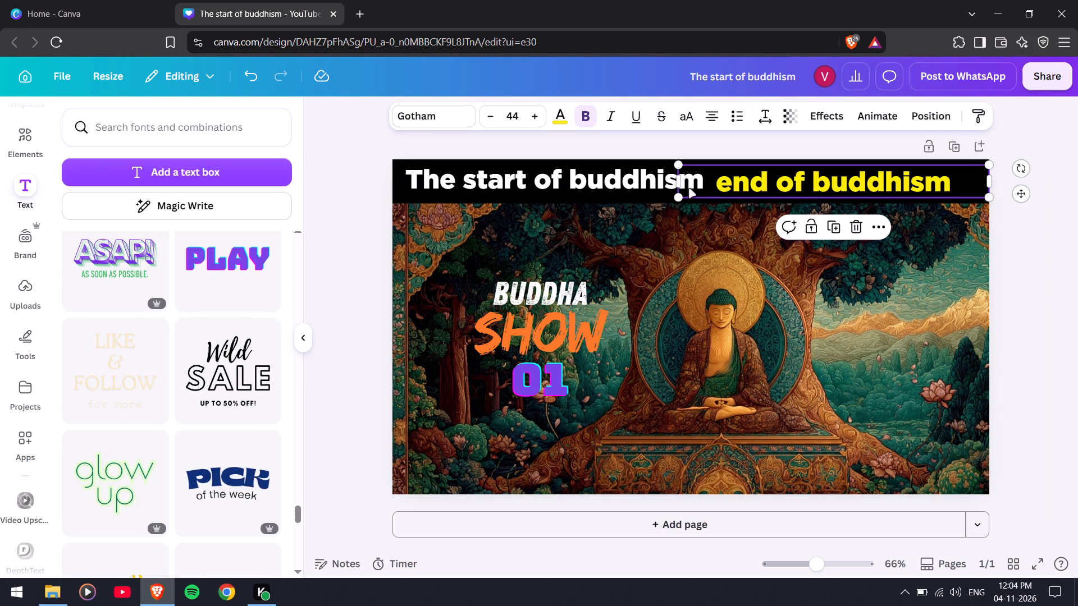
pyautogui.doubleClick(735, 180)
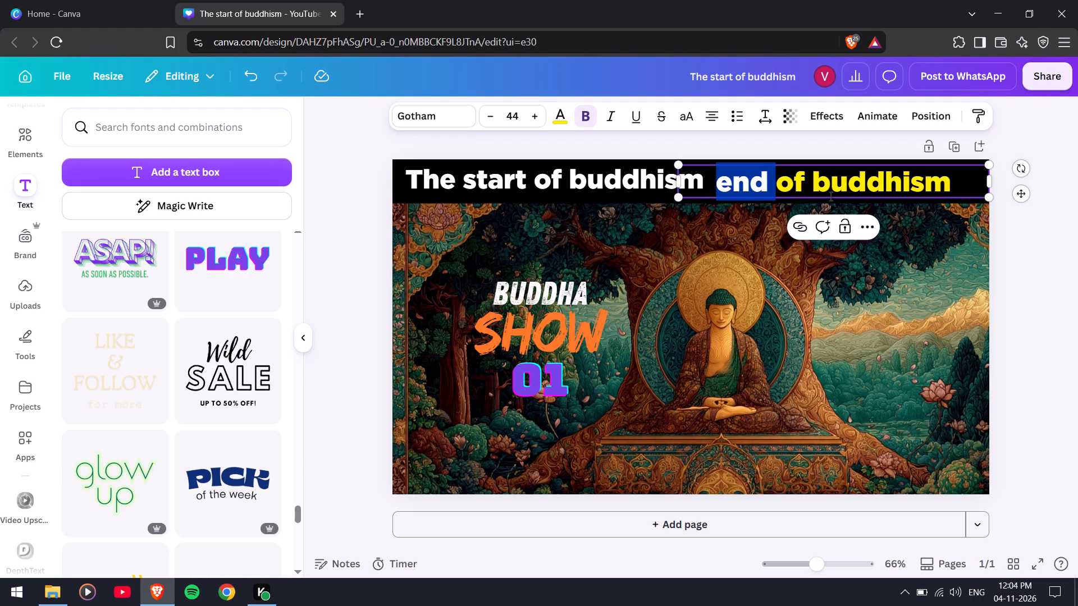
pyautogui.click(775, 131)
pyautogui.tripleClick(800, 180)
pyautogui.click(800, 180)
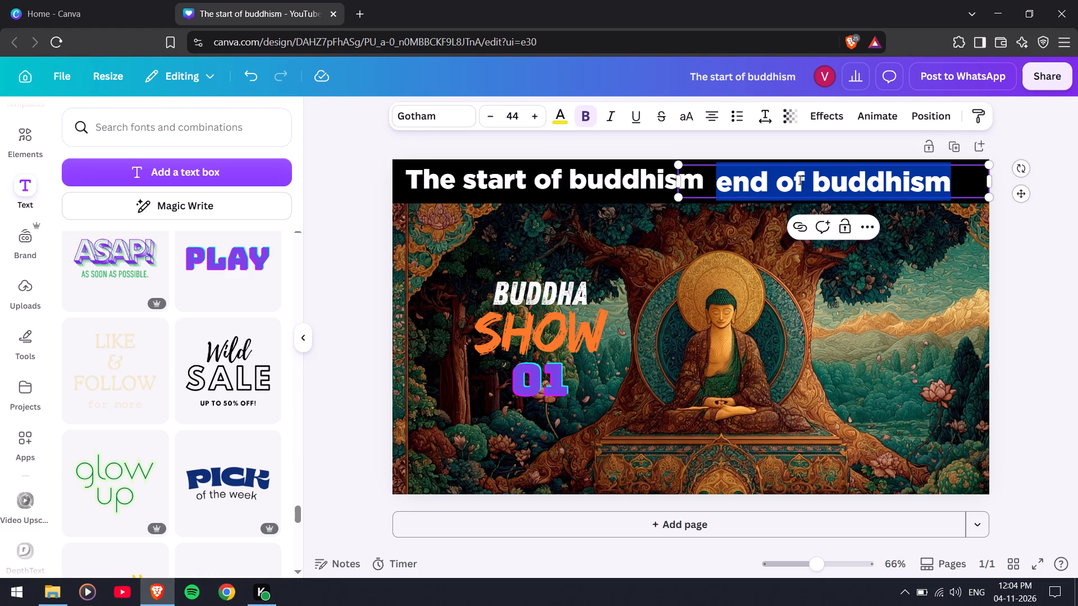
pyautogui.hotkey('ctrl', 'x')
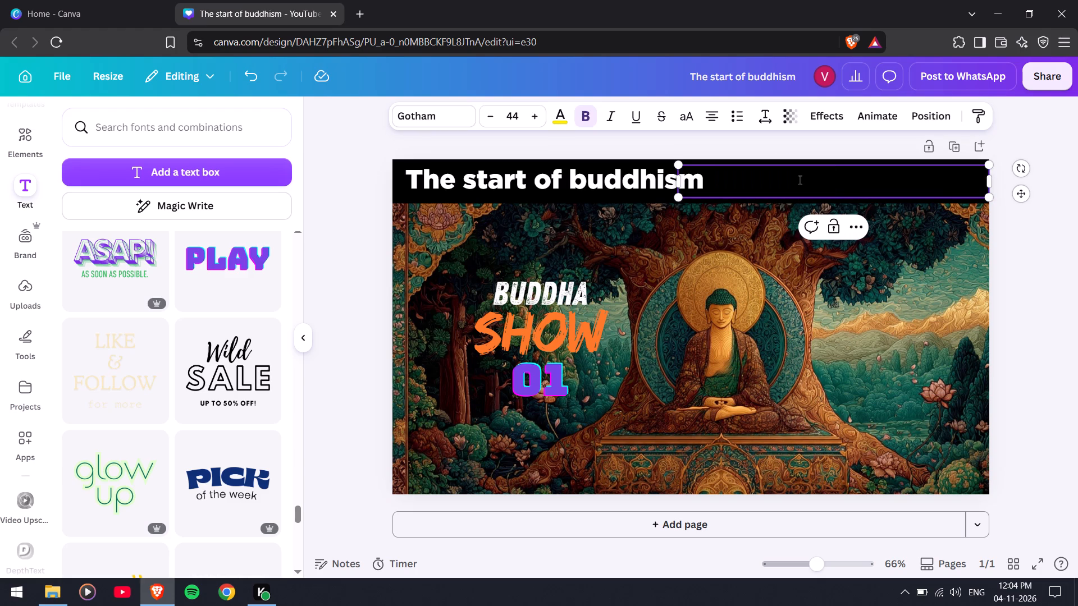
pyautogui.rightClick(919, 199)
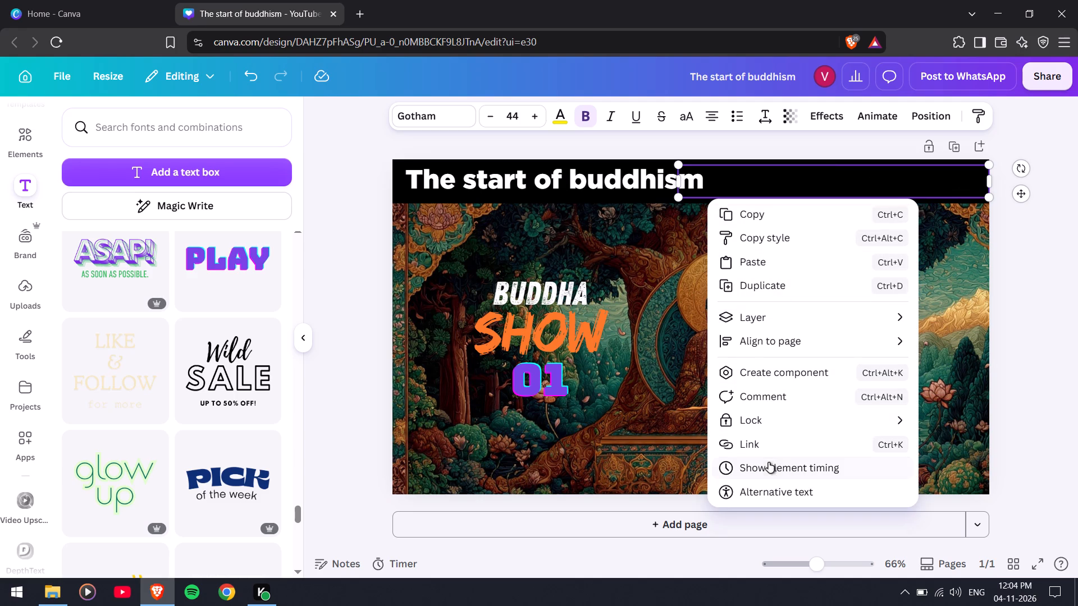
pyautogui.click(706, 183)
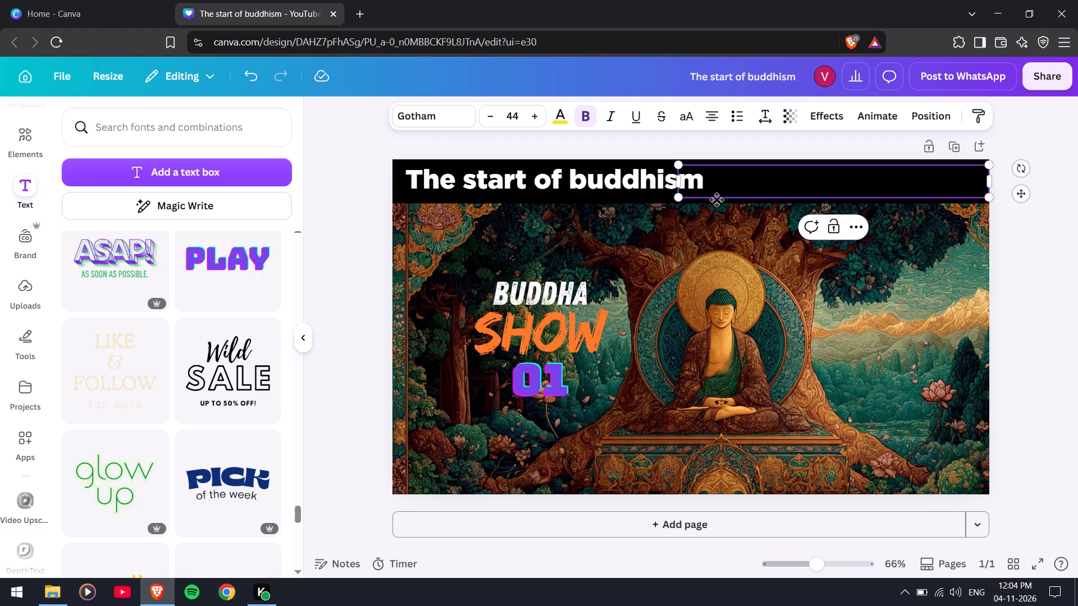
pyautogui.press('Delete')
# Paste "end of buddhism" after "The start of buddhism" in the white heading and widen its box to fit one line across the black bar.
pyautogui.doubleClick(668, 183)
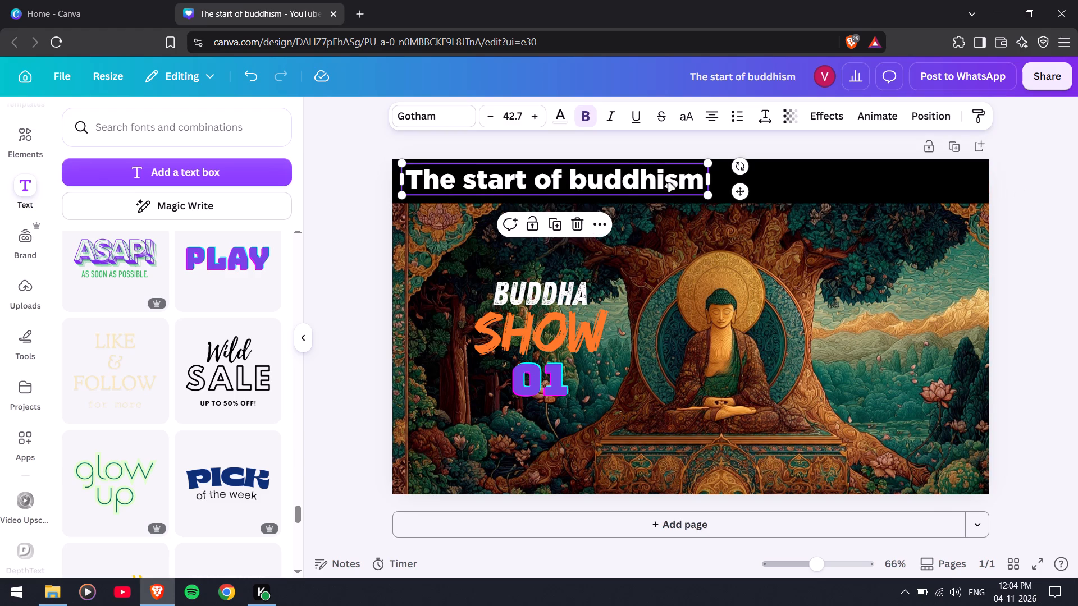
pyautogui.click(701, 180)
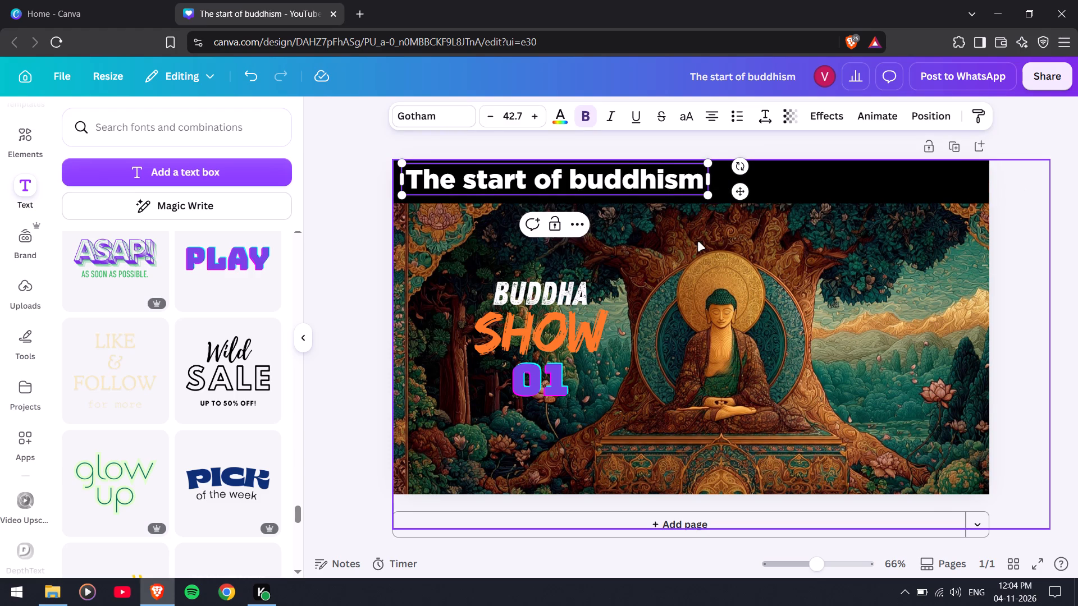
pyautogui.press('space')
pyautogui.hotkey('ctrl', 'v')
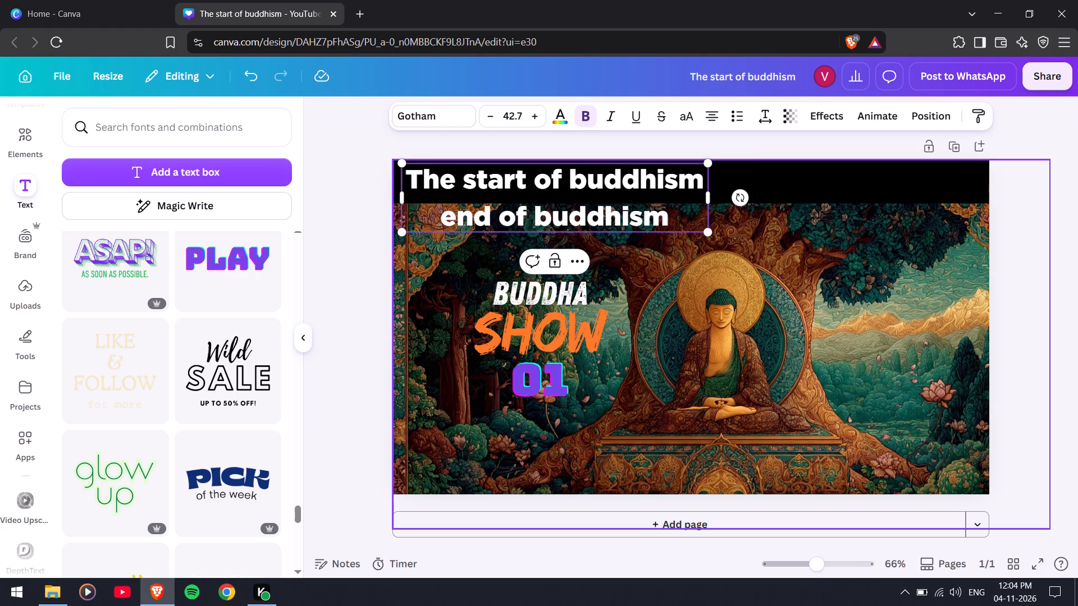
pyautogui.moveTo(710, 194); pyautogui.dragTo(994, 196)
# Colour only the last word "buddhism" of the combined heading yellow, #FFD600.
pyautogui.click(848, 187)
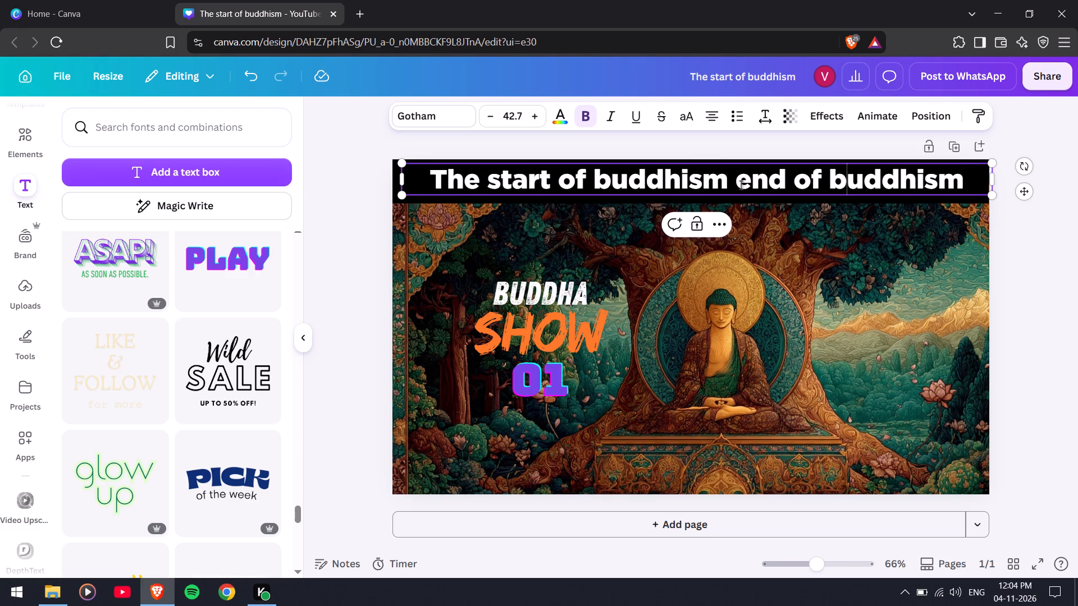
pyautogui.moveTo(831, 181); pyautogui.dragTo(839, 180)
pyautogui.moveTo(839, 180); pyautogui.dragTo(986, 180)
pyautogui.click(560, 121)
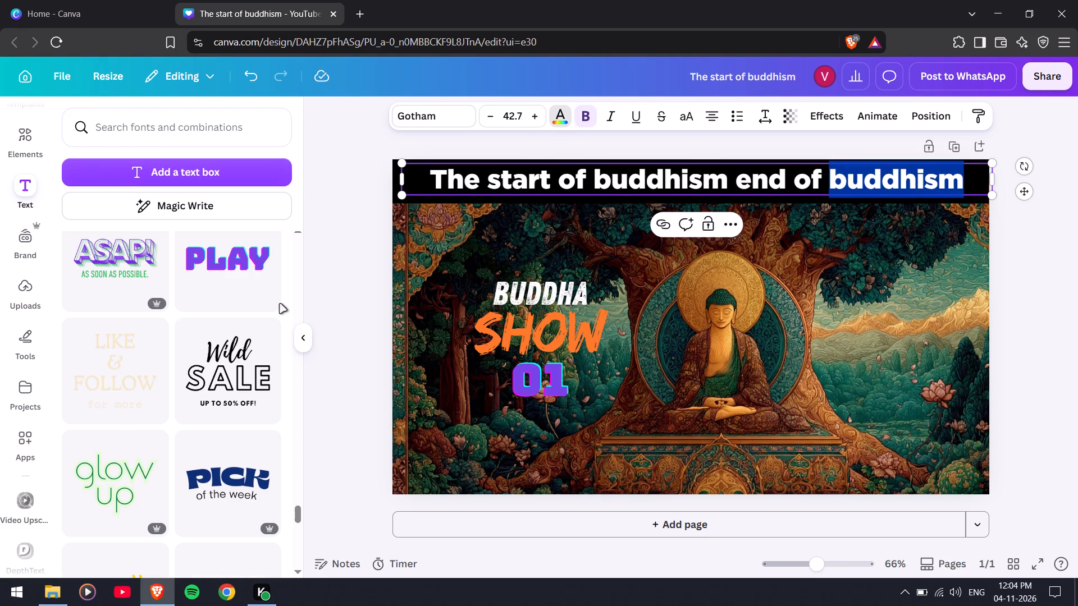
pyautogui.click(77, 219)
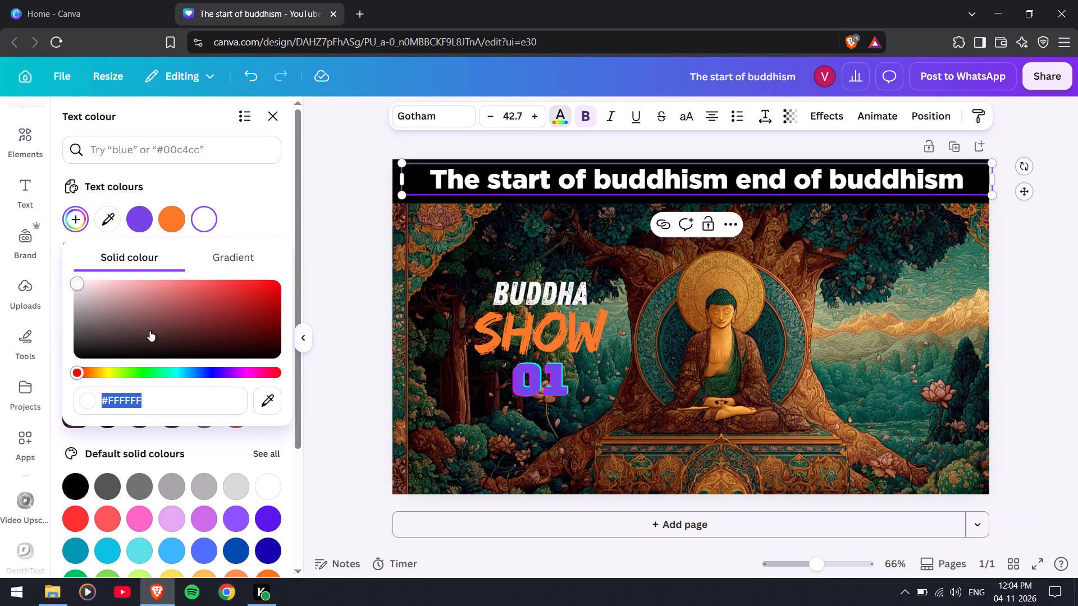
pyautogui.click(102, 374)
pyautogui.moveTo(206, 322); pyautogui.dragTo(321, 266)
pyautogui.click(105, 377)
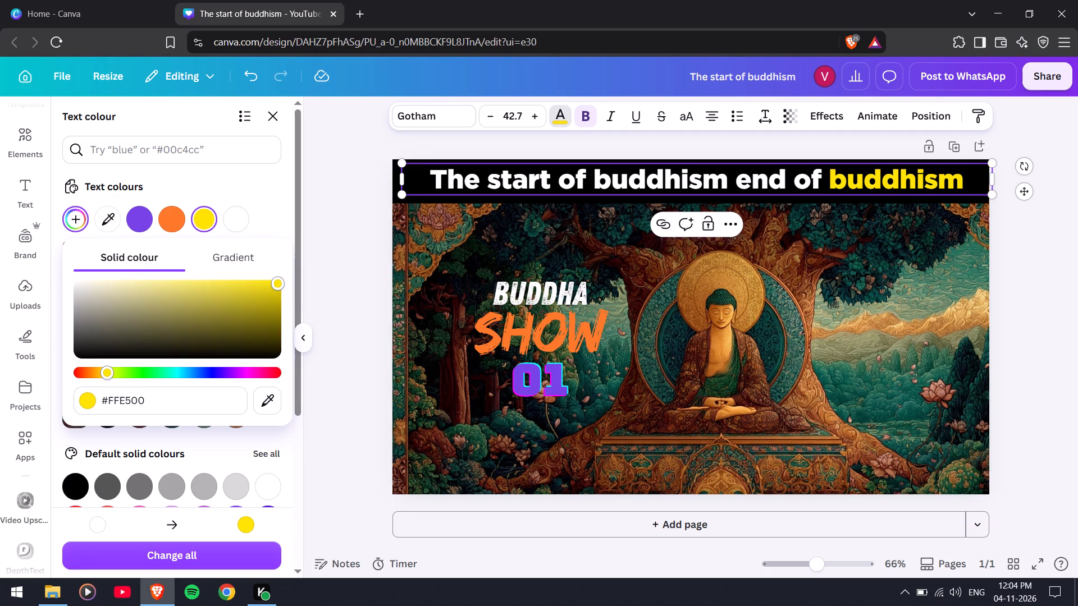
pyautogui.click(106, 377)
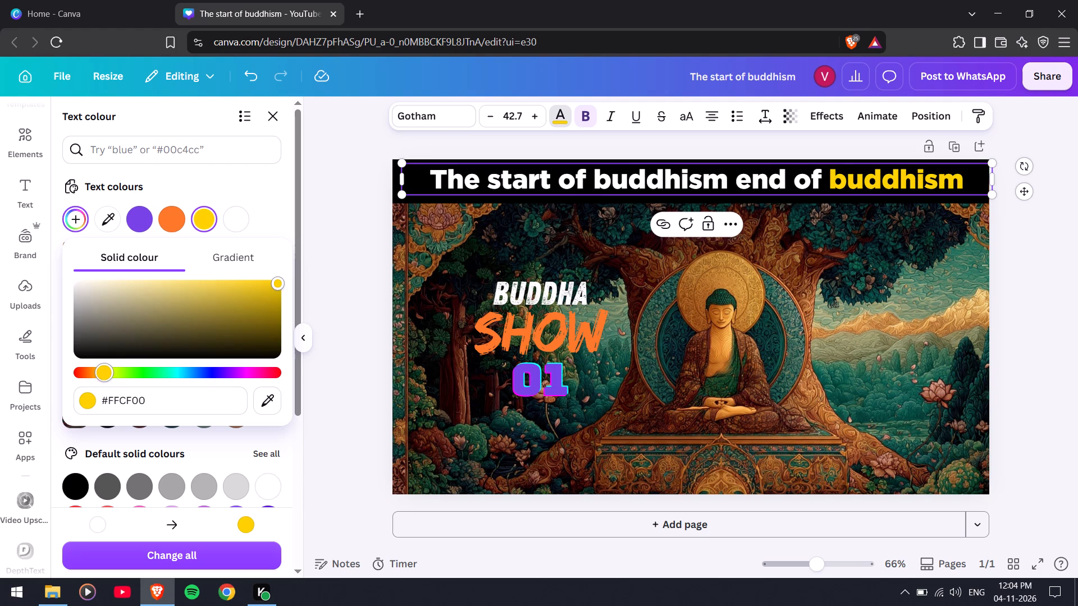
pyautogui.click(105, 378)
pyautogui.click(326, 420)
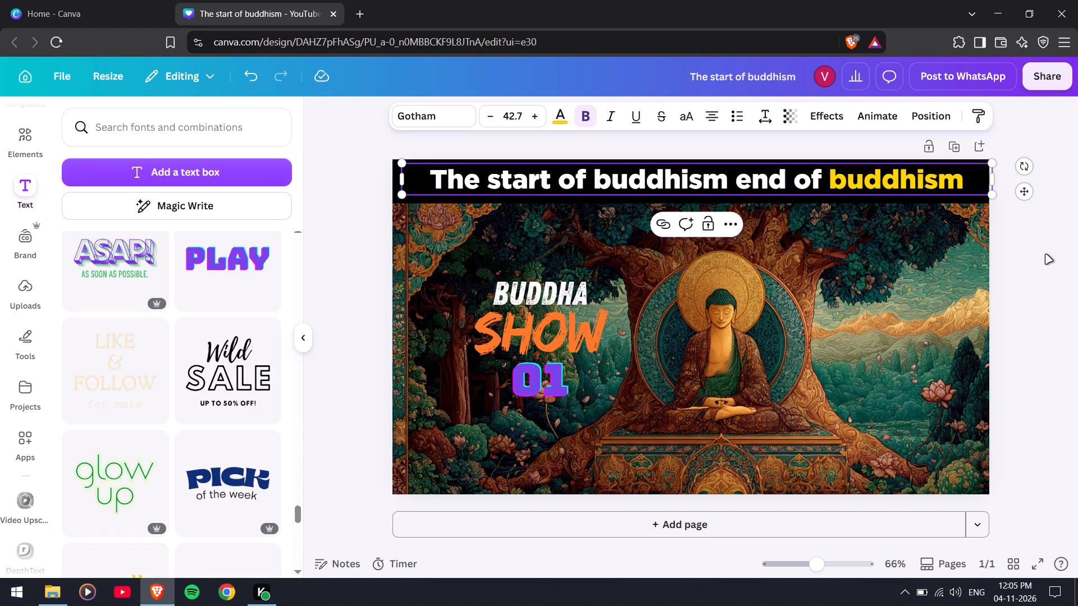
pyautogui.click(1054, 281)
# Shift the combined heading slightly so it sits centred in the black bar, and deselect it.
pyautogui.click(786, 182)
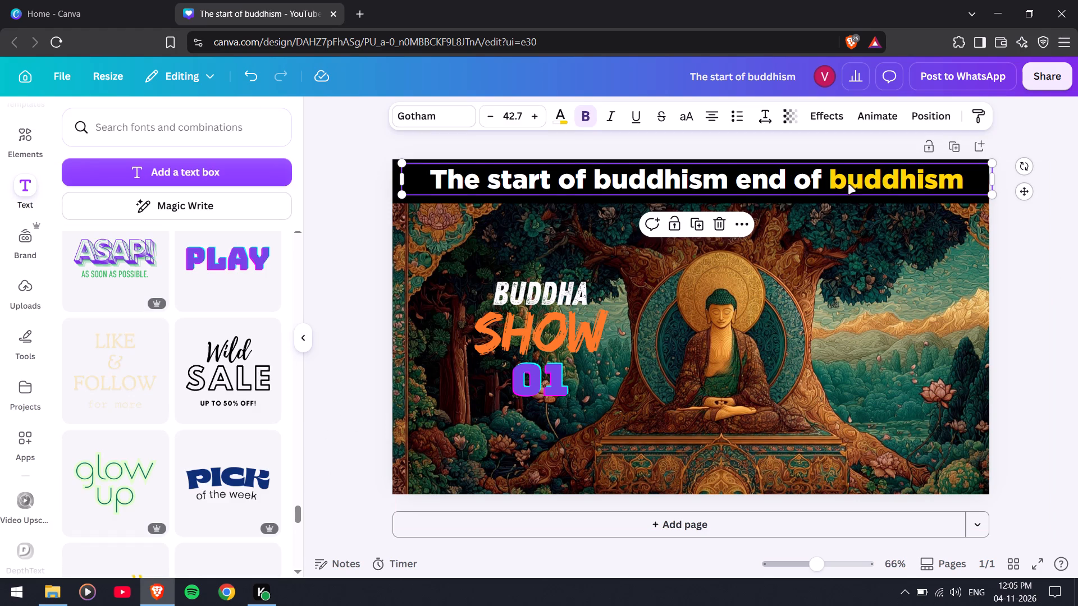
pyautogui.moveTo(848, 185); pyautogui.dragTo(838, 186)
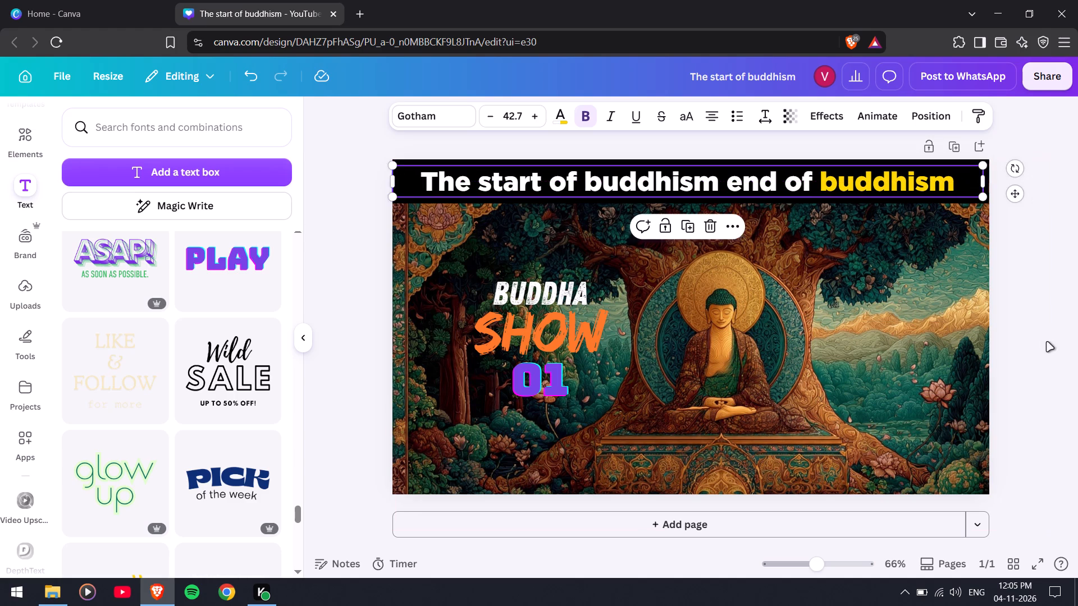
pyautogui.click(1049, 345)
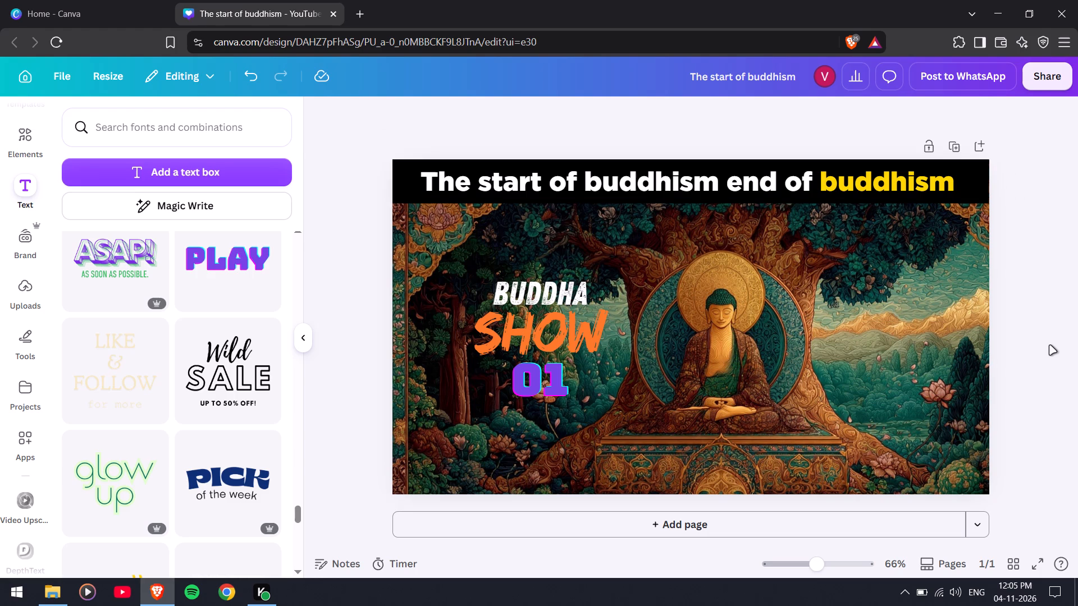
pyautogui.click(1031, 337)
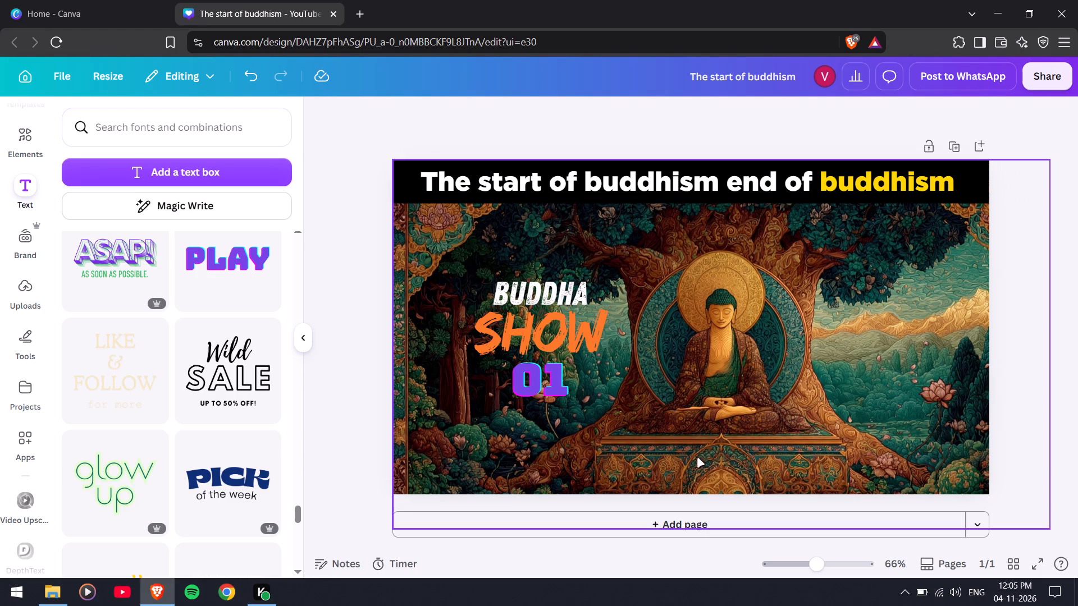
# Move the "Buddha Show" title further left on the thumbnail, centre the "01" text directly beneath it, and deselect it.
pyautogui.moveTo(541, 288); pyautogui.dragTo(508, 288)
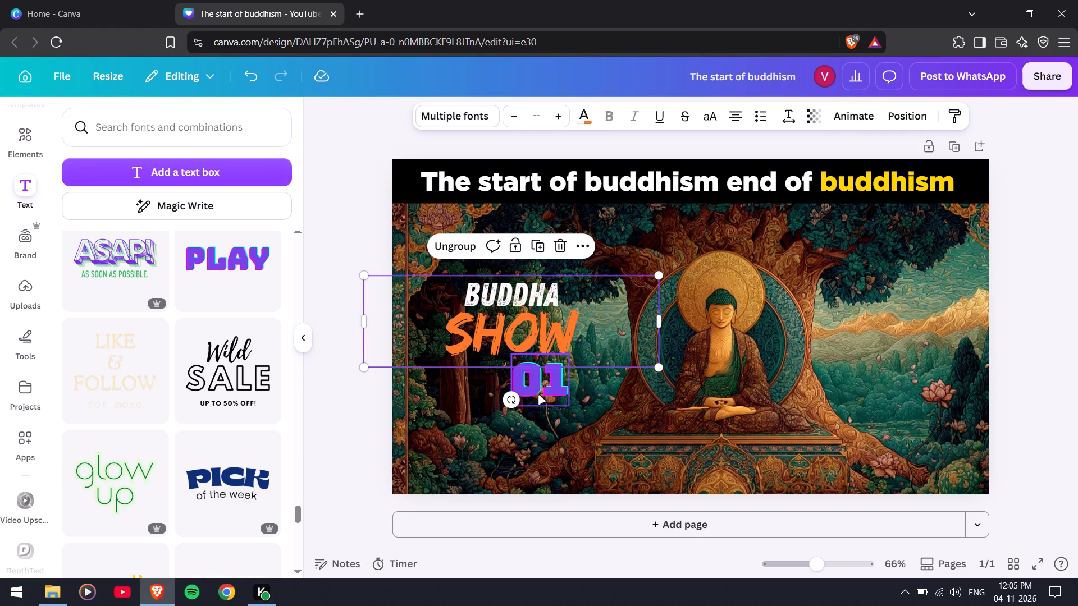
pyautogui.moveTo(540, 389); pyautogui.dragTo(547, 389)
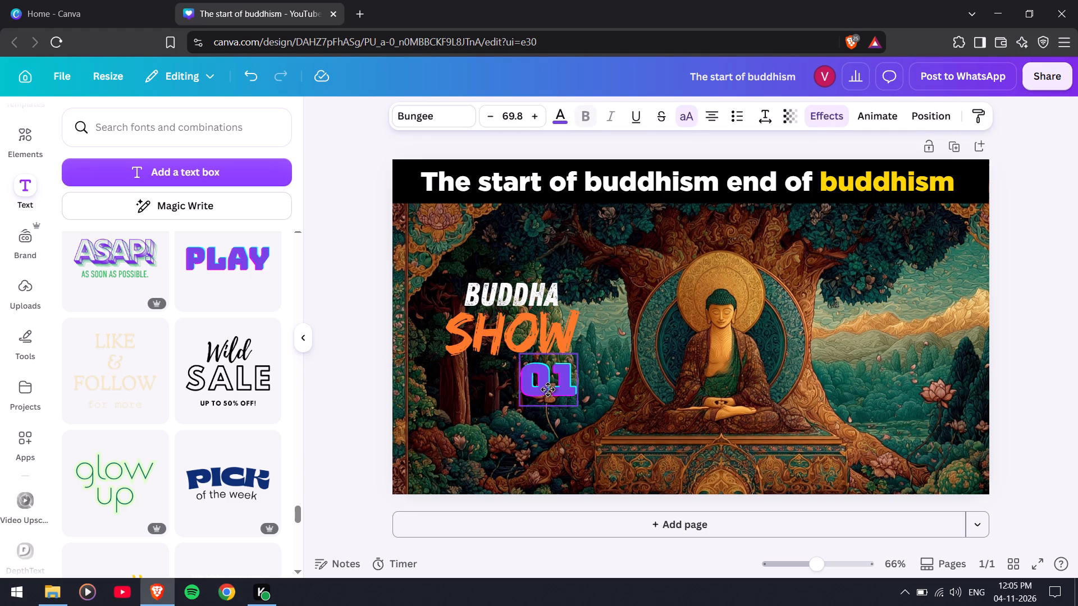
pyautogui.moveTo(547, 389); pyautogui.dragTo(533, 386)
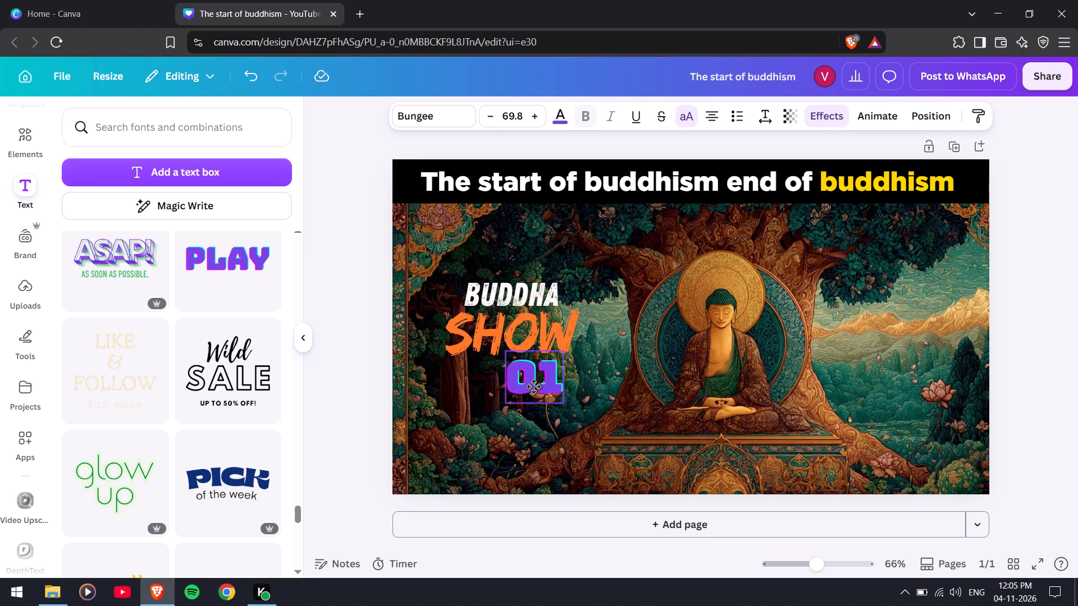
pyautogui.moveTo(533, 386); pyautogui.dragTo(518, 387)
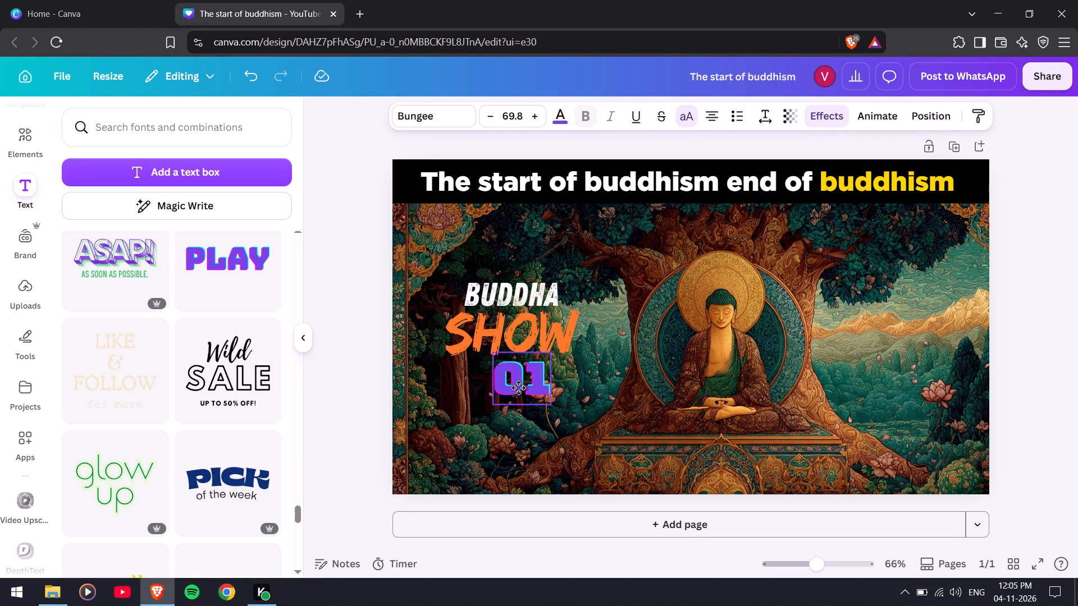
pyautogui.moveTo(518, 387); pyautogui.dragTo(514, 386)
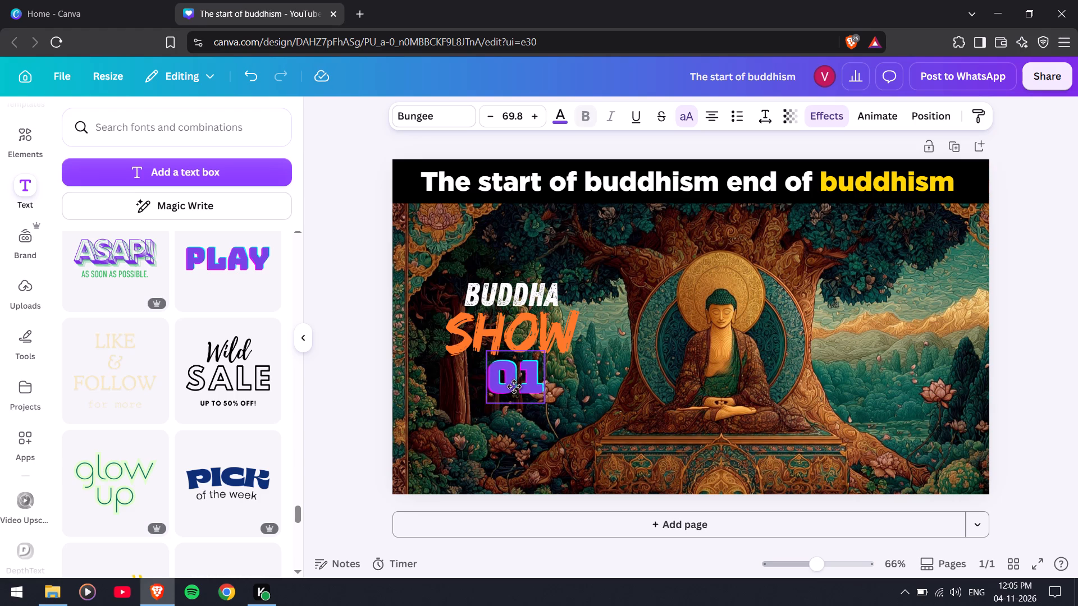
pyautogui.moveTo(514, 386); pyautogui.dragTo(511, 386)
pyautogui.click(513, 375)
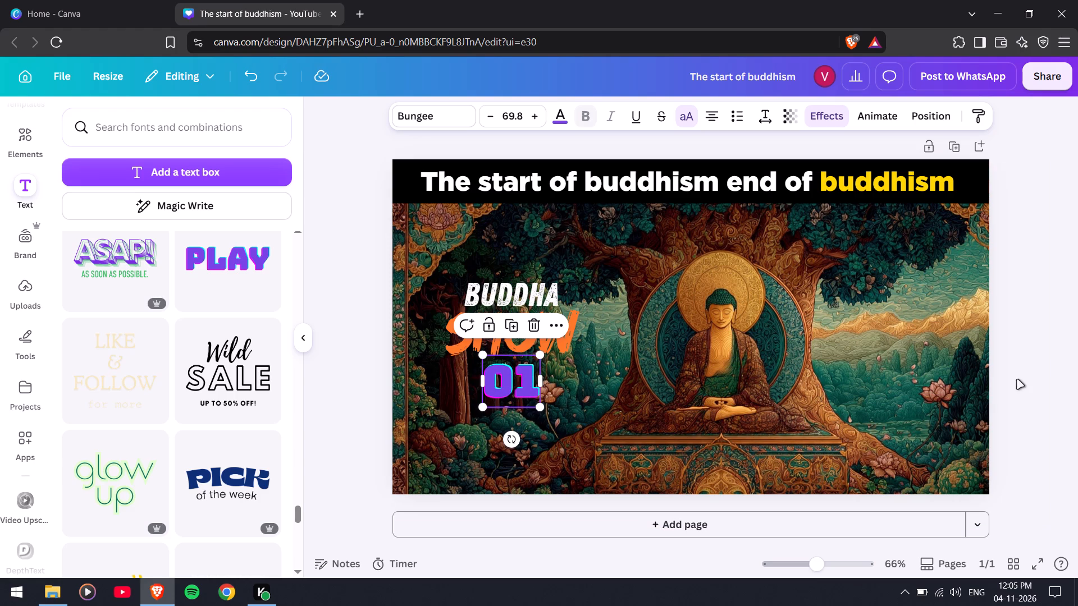
pyautogui.click(1030, 385)
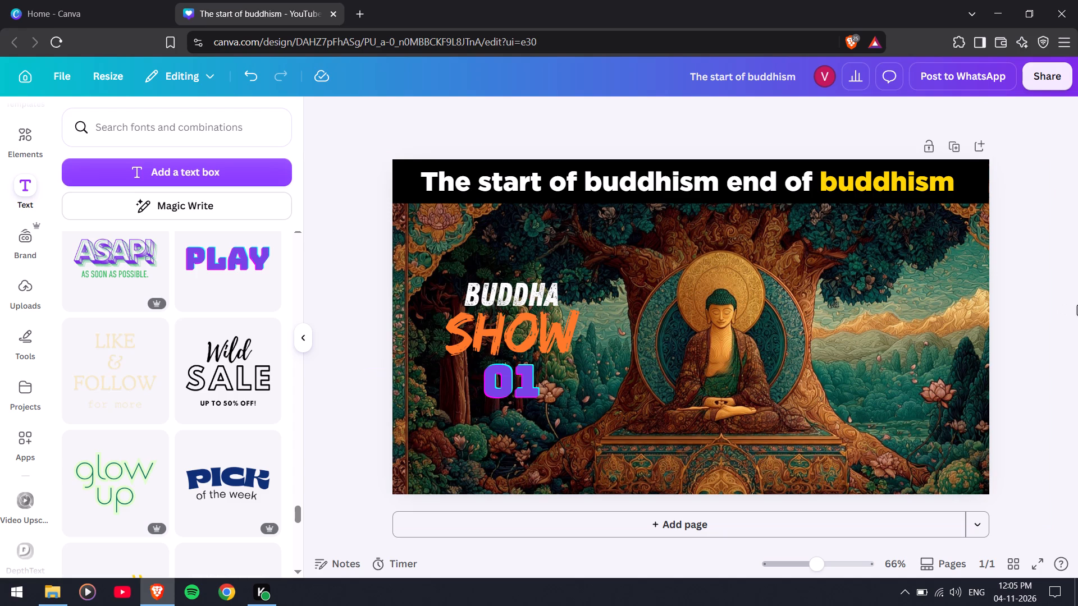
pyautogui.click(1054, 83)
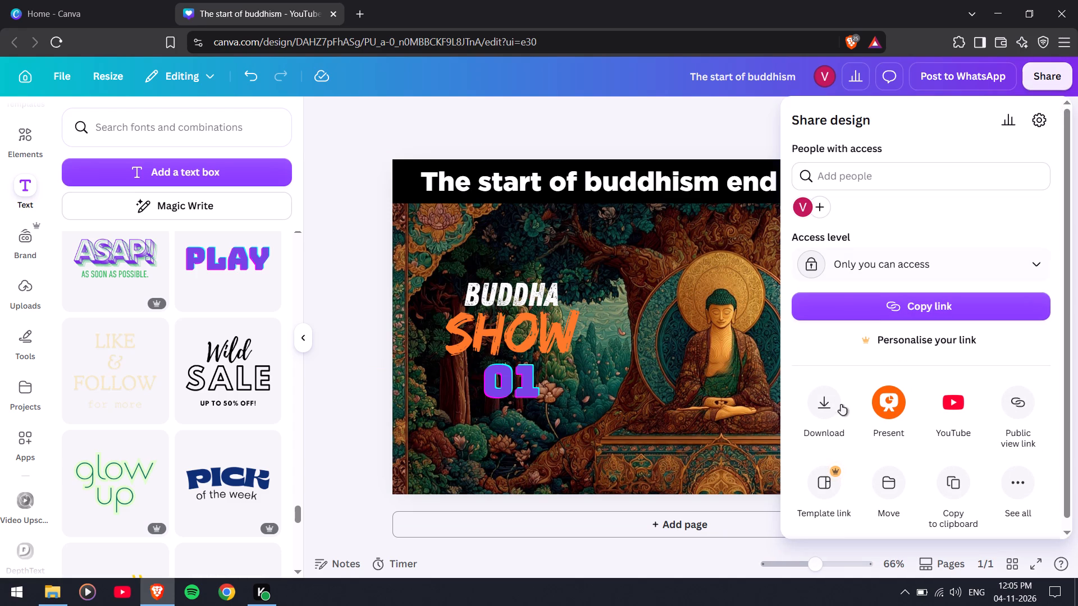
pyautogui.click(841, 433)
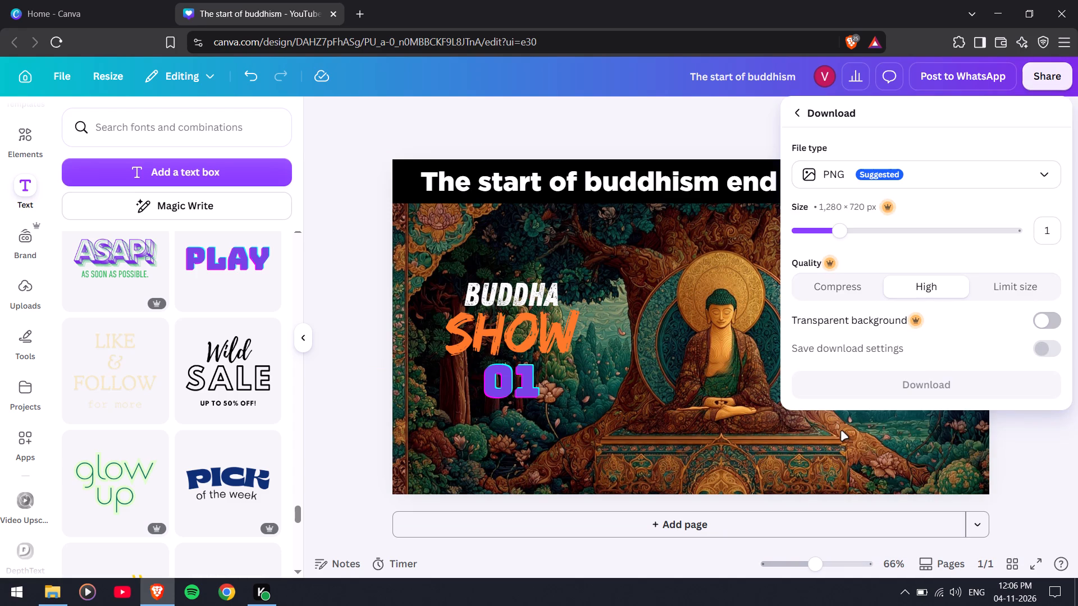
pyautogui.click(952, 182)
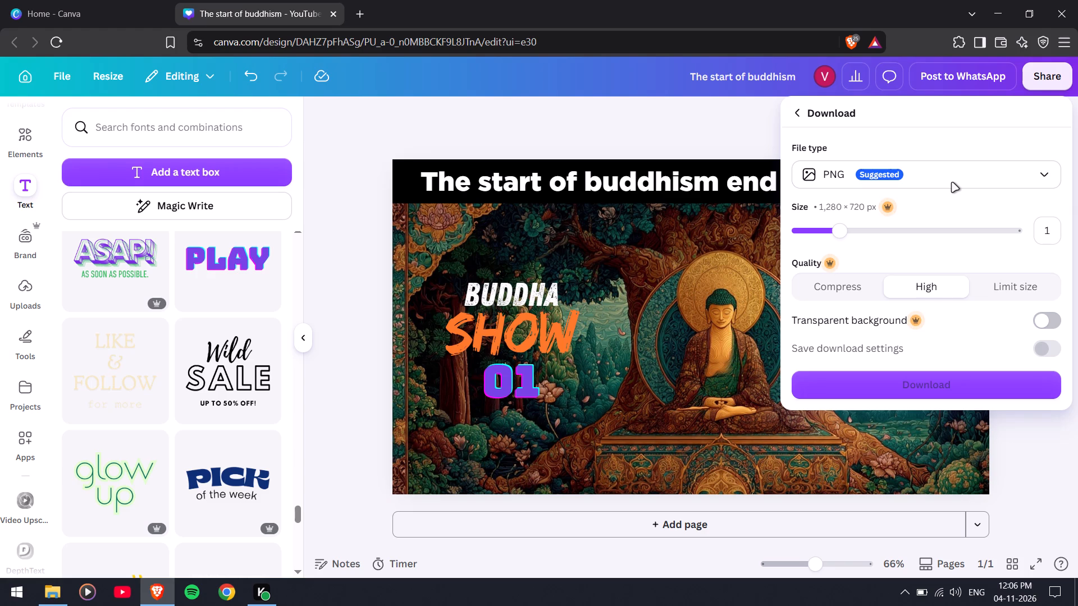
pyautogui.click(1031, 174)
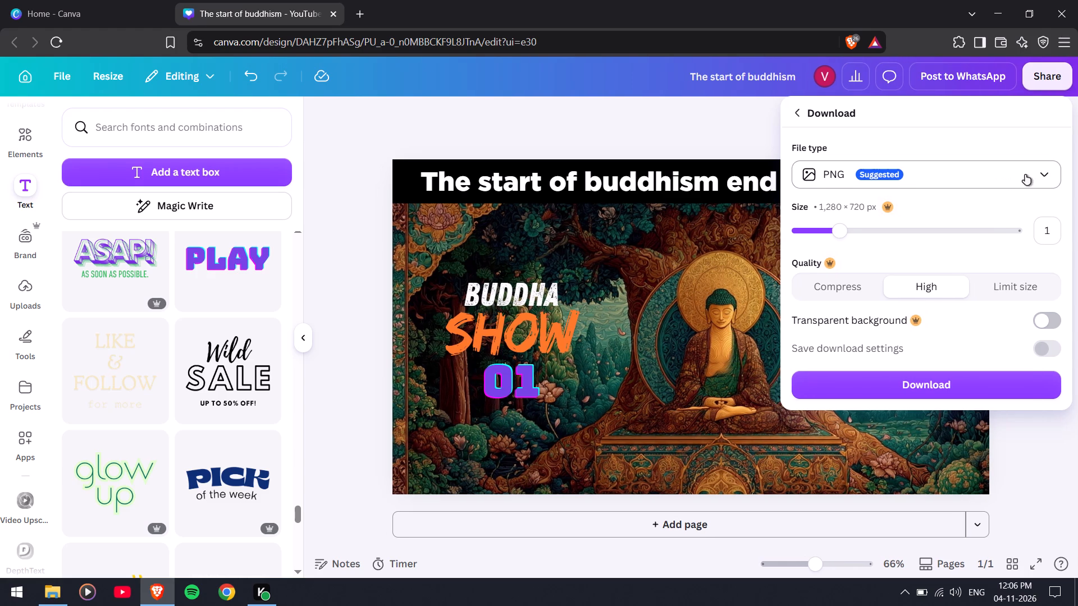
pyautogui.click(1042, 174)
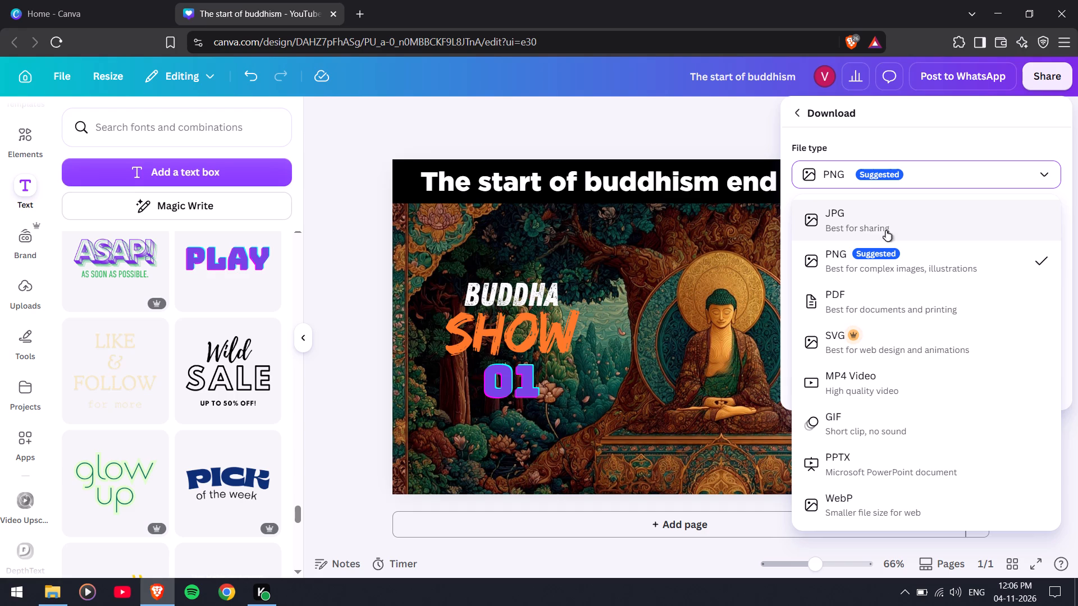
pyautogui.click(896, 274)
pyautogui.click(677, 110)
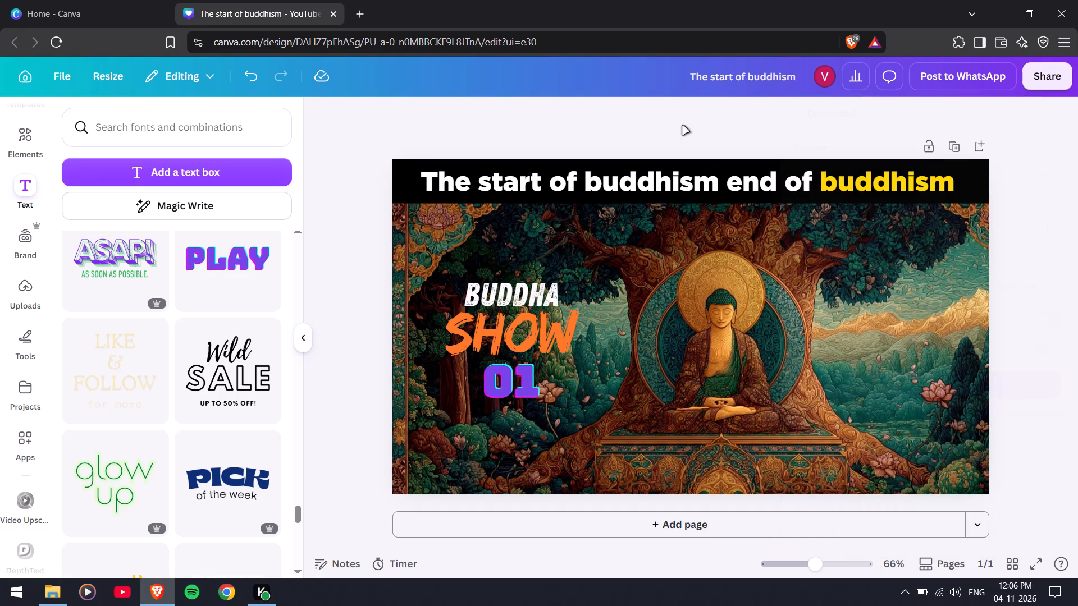
# Download the design as a PNG at size 3.125 (4,000 × 2,250 px) with the file size limited to 2000 KB.
pyautogui.click(1035, 82)
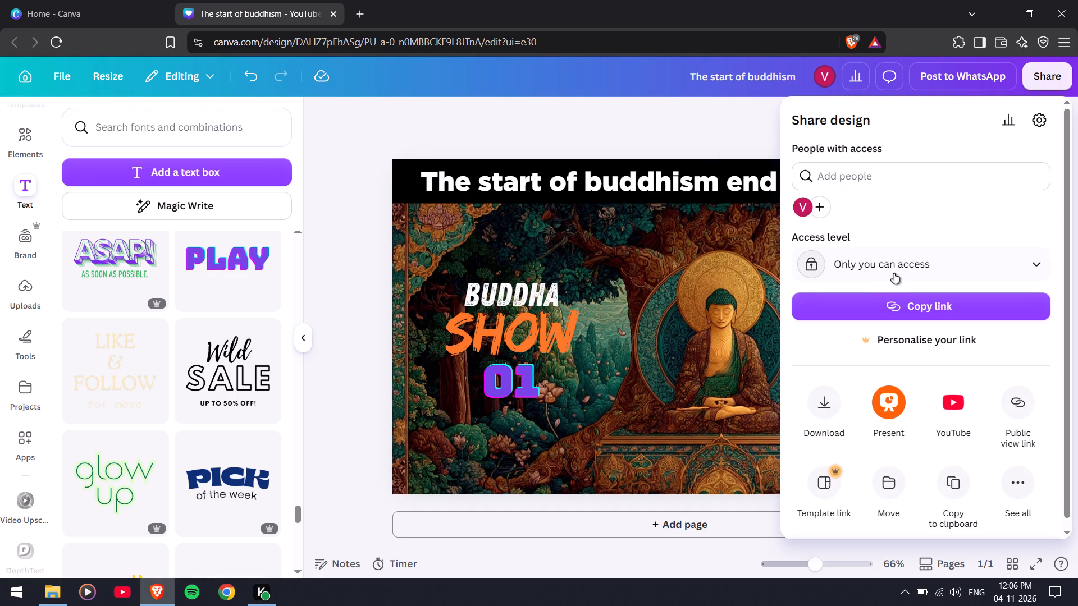
pyautogui.click(869, 265)
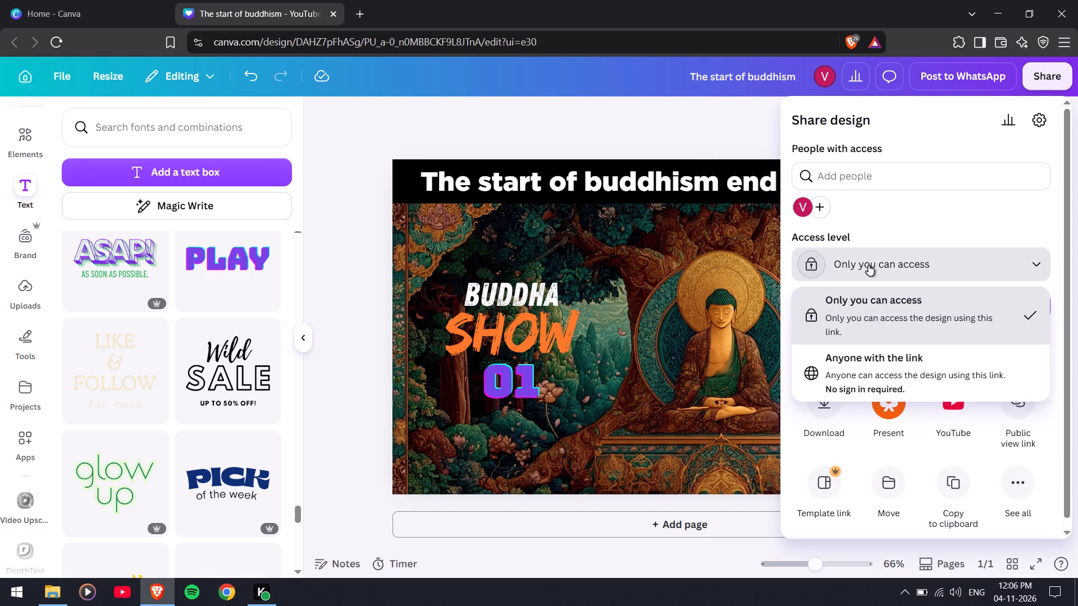
pyautogui.click(869, 265)
pyautogui.click(831, 425)
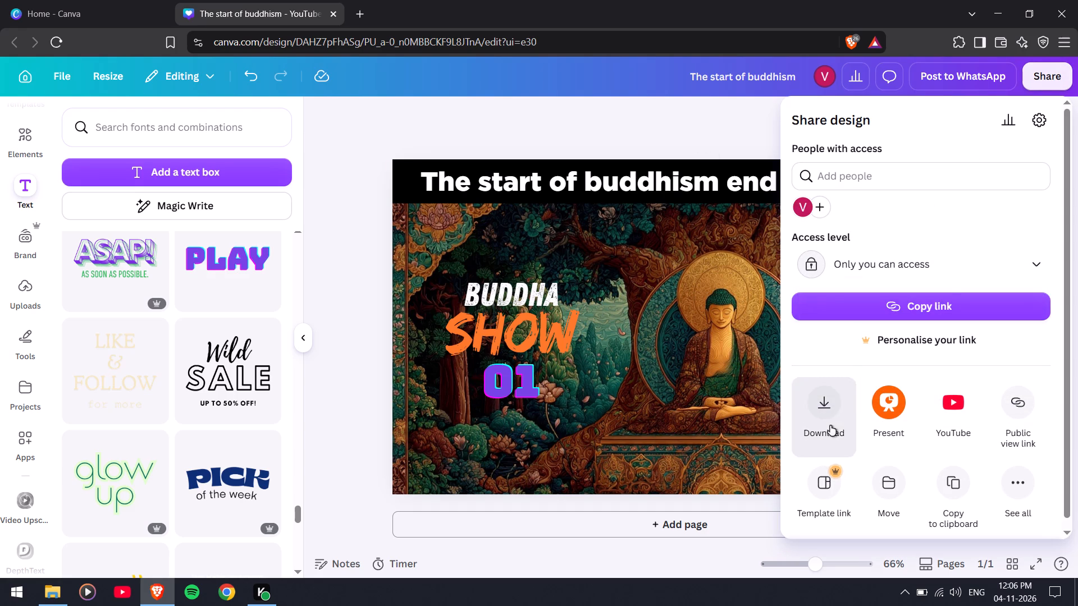
pyautogui.moveTo(842, 231); pyautogui.dragTo(993, 233)
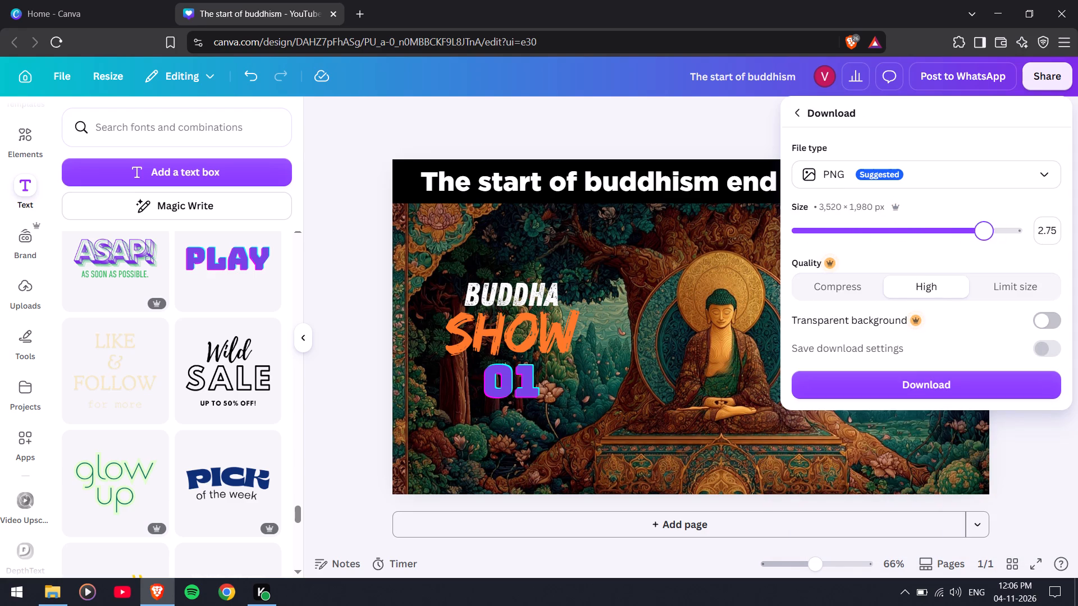
pyautogui.moveTo(993, 233); pyautogui.dragTo(1022, 233)
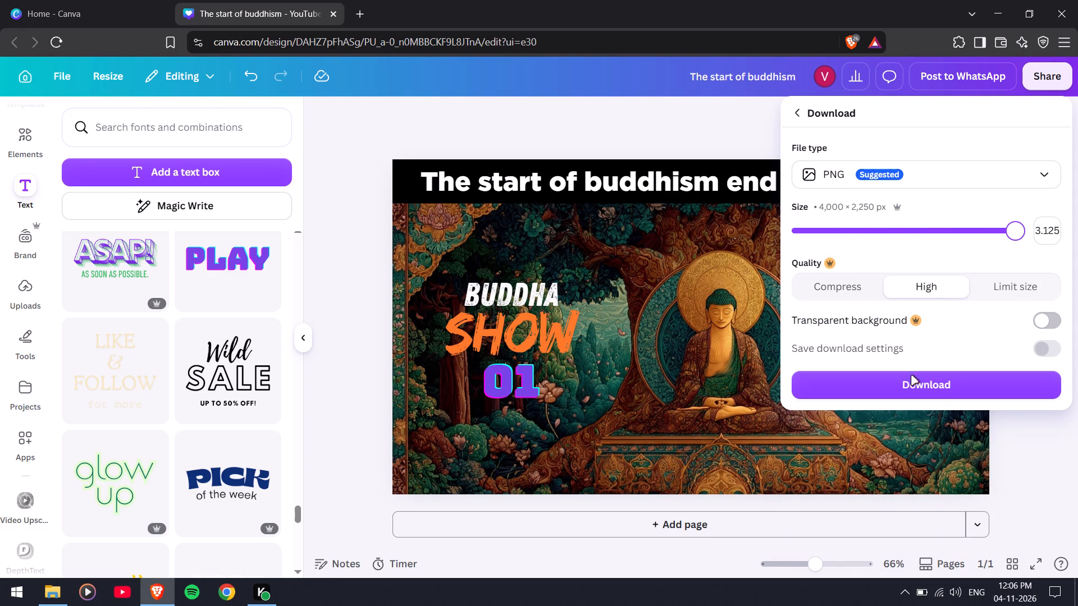
pyautogui.click(1008, 291)
pyautogui.write('2000')
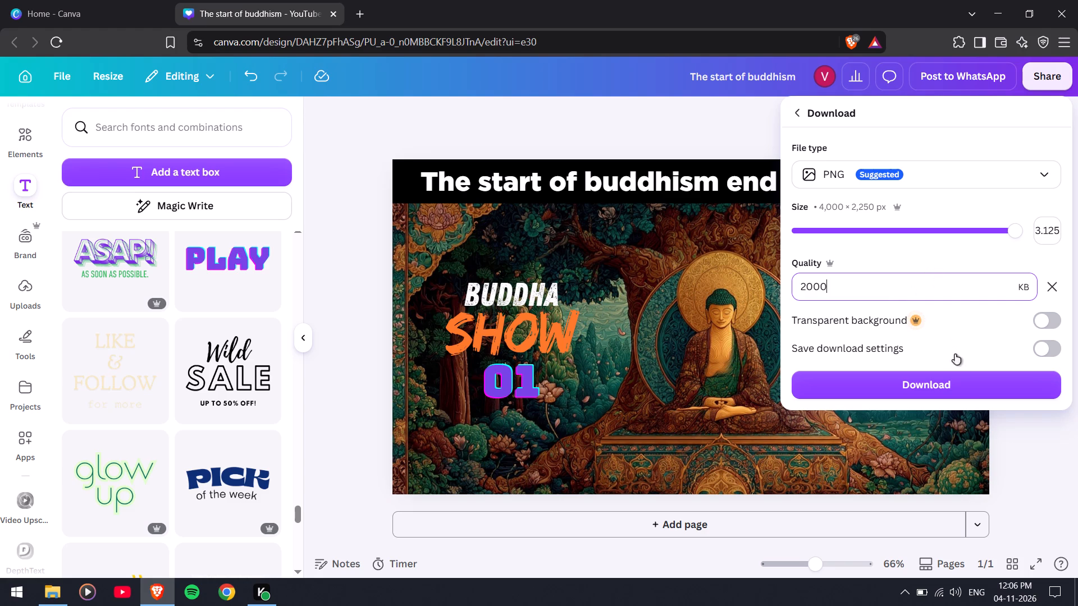
pyautogui.click(968, 394)
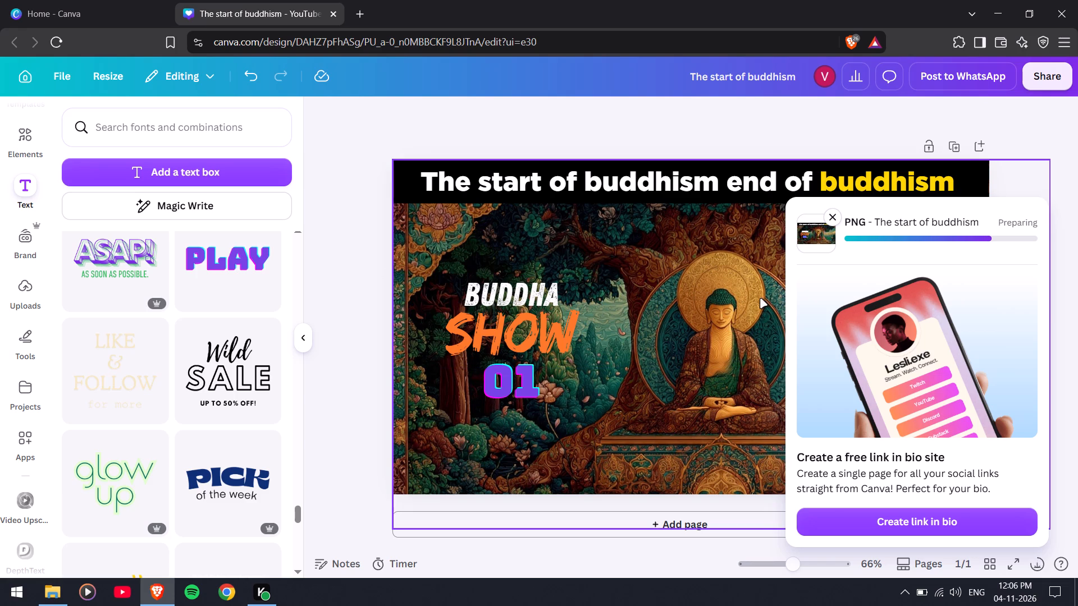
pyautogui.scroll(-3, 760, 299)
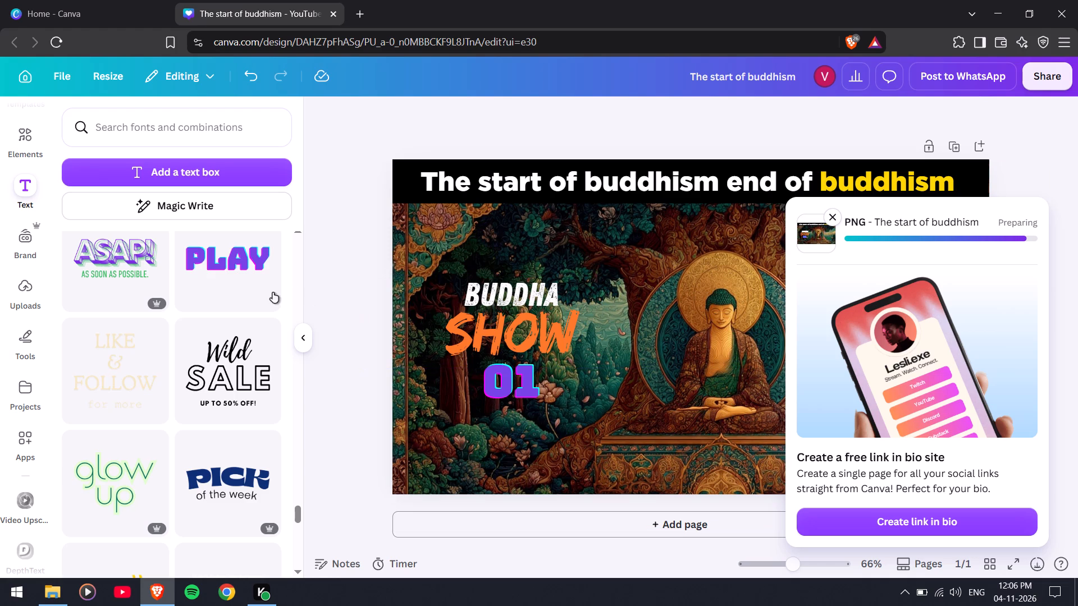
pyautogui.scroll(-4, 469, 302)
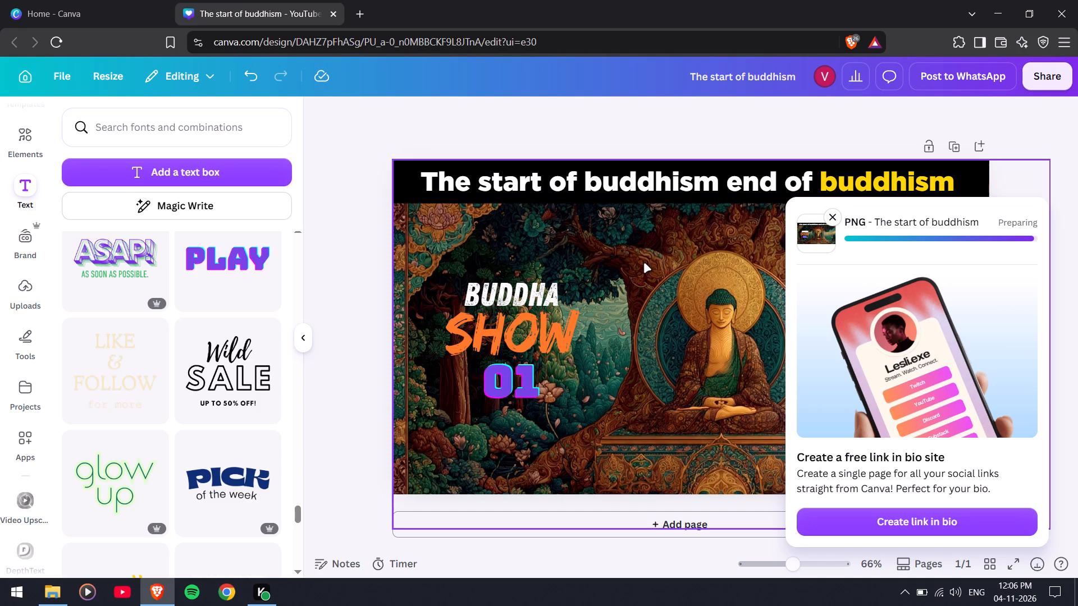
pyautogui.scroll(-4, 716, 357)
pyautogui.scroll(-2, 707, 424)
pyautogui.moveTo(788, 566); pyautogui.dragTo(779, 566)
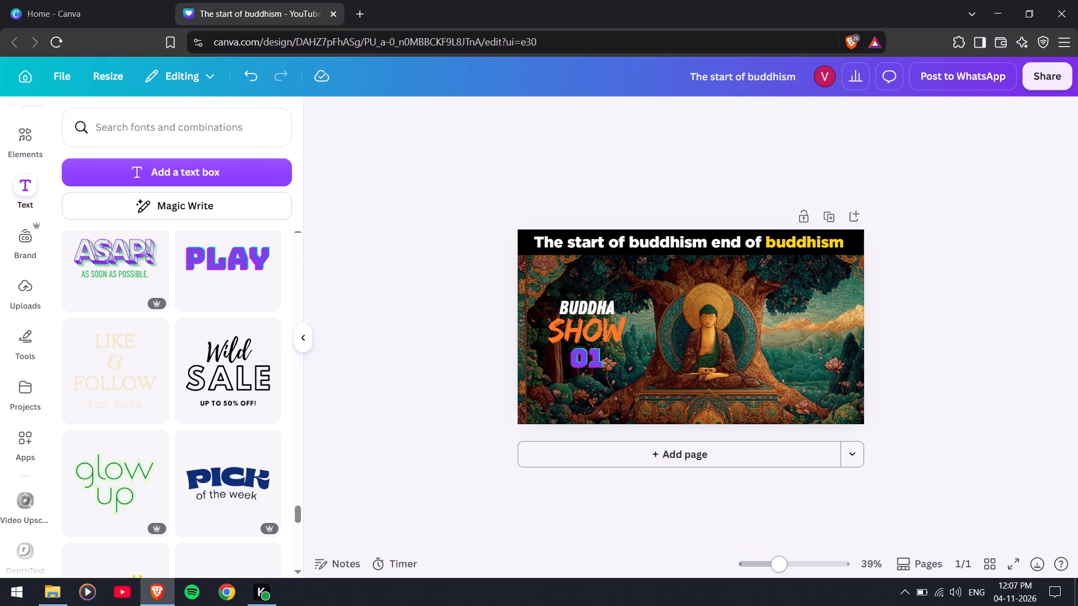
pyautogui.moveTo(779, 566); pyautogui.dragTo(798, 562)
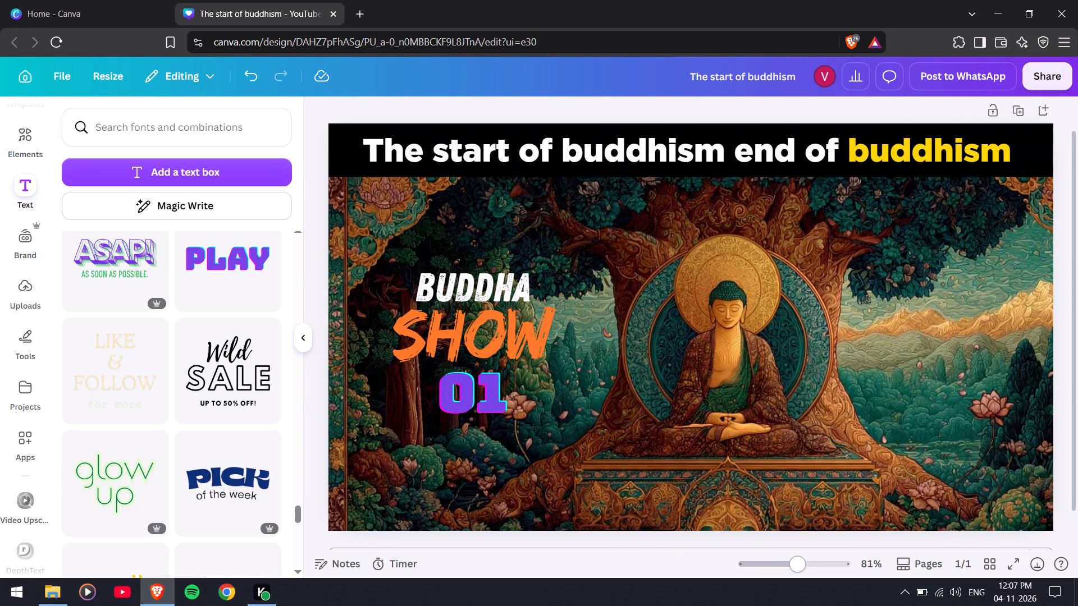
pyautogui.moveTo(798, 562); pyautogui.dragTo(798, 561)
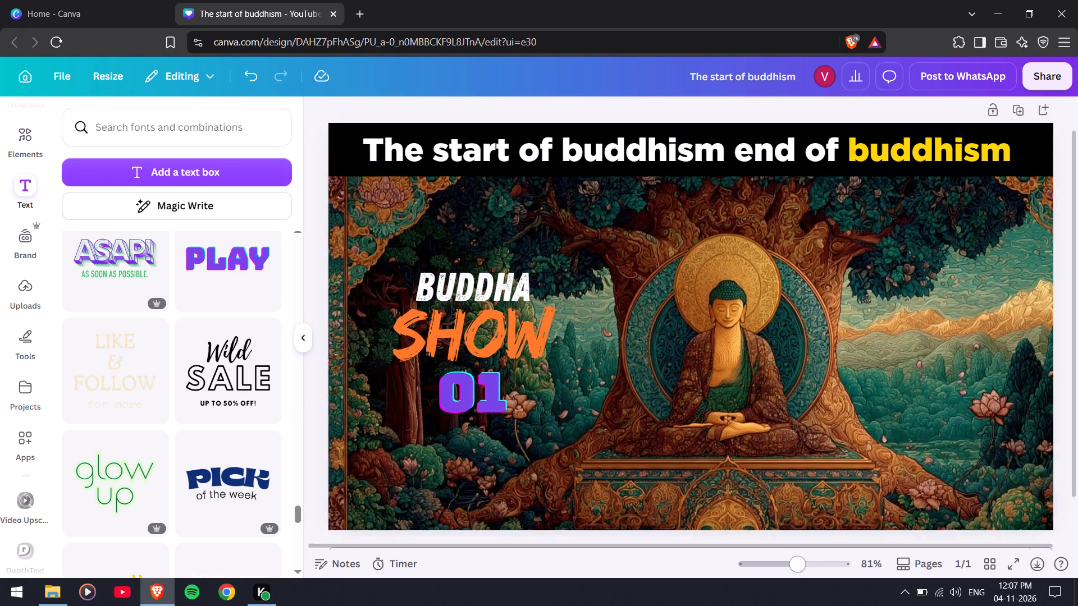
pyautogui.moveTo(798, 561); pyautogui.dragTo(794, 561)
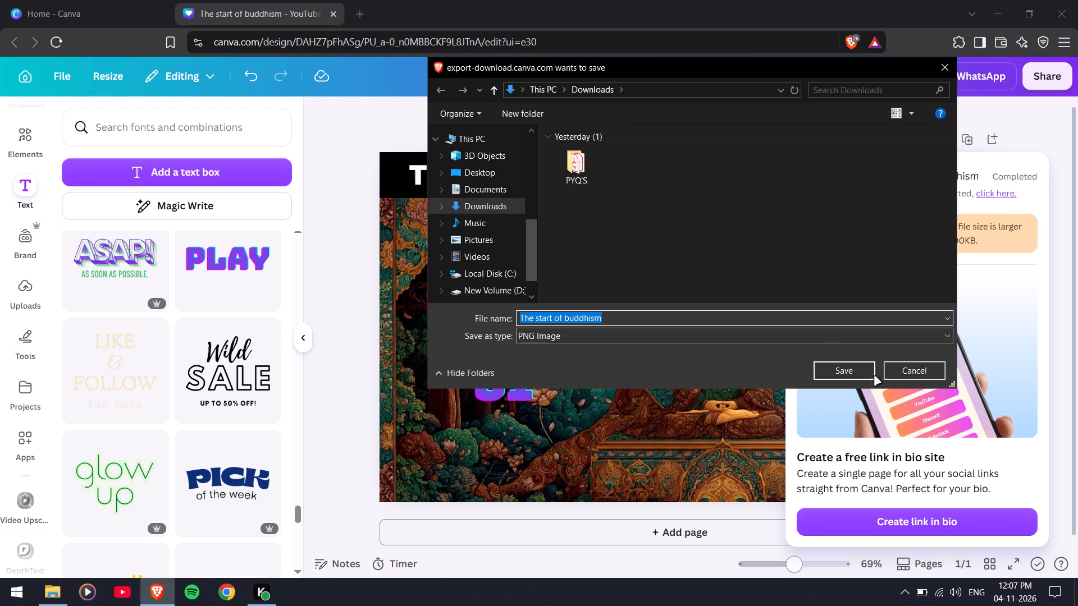
# Save the exported PNG in the Downloads folder under its suggested file name.
pyautogui.click(857, 377)
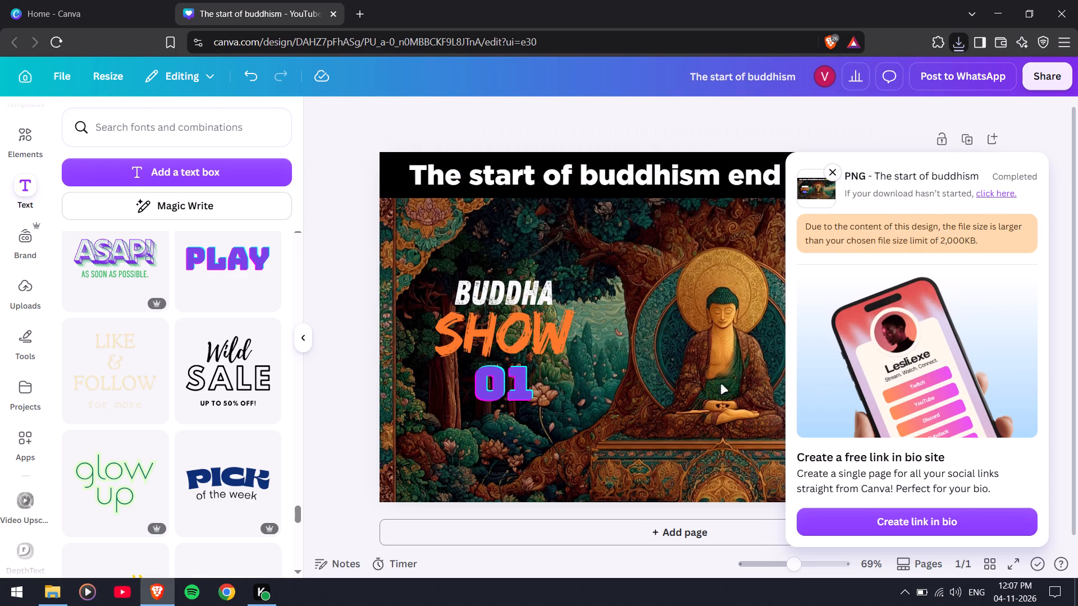
# Switch to File Explorer and open the exported thumbnail image from the Downloads folder to check it.
pyautogui.click(57, 594)
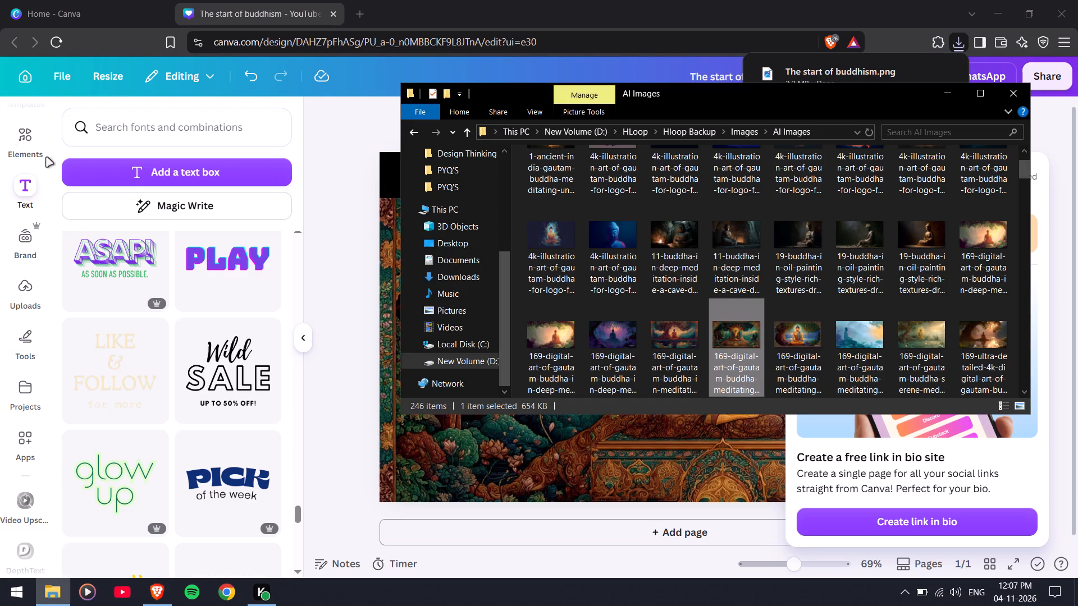
pyautogui.click(453, 268)
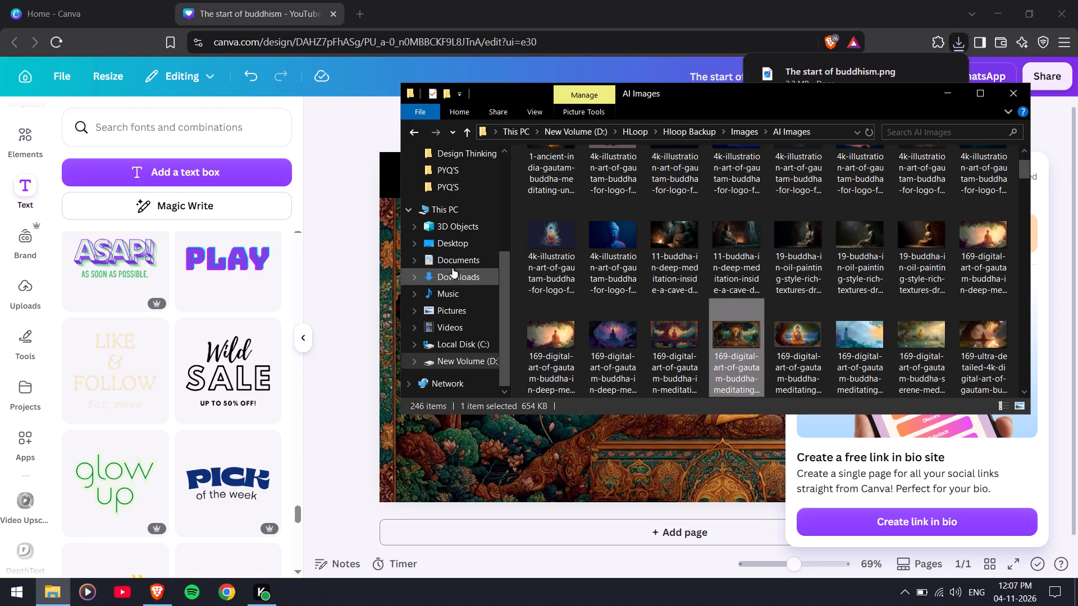
pyautogui.doubleClick(570, 200)
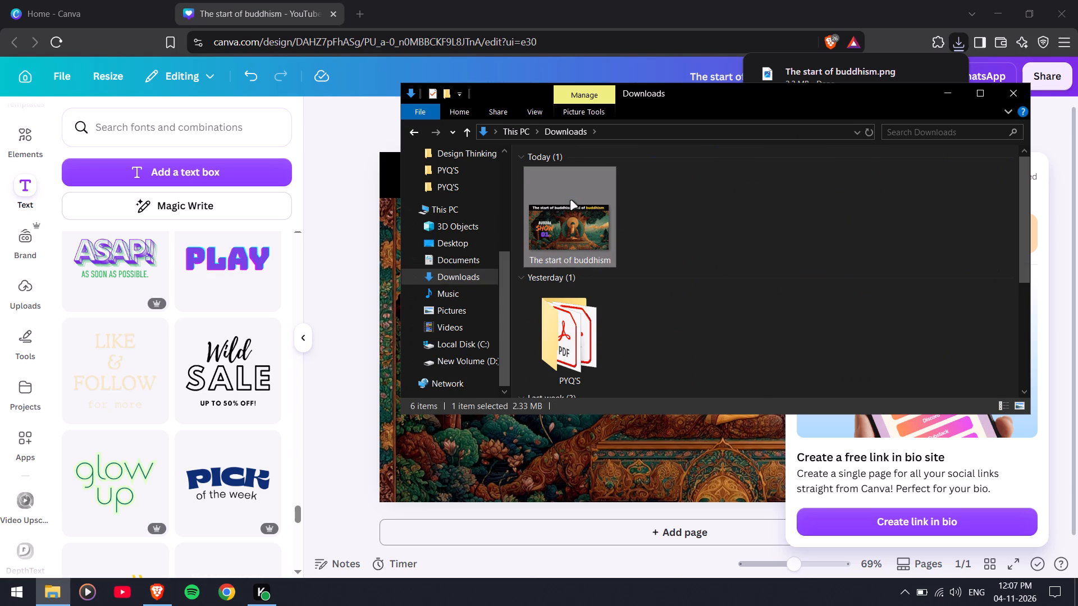
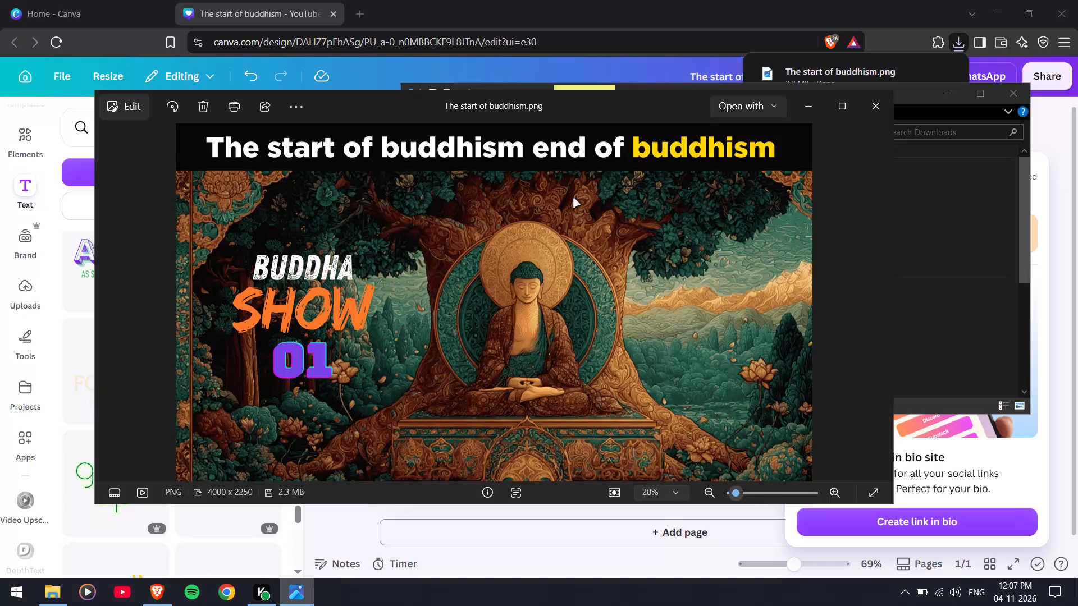
# Finish checking the exported thumbnail image, close it and the Downloads folder window, and return to the Canva design.
pyautogui.scroll(-7, 567, 225)
pyautogui.click(870, 116)
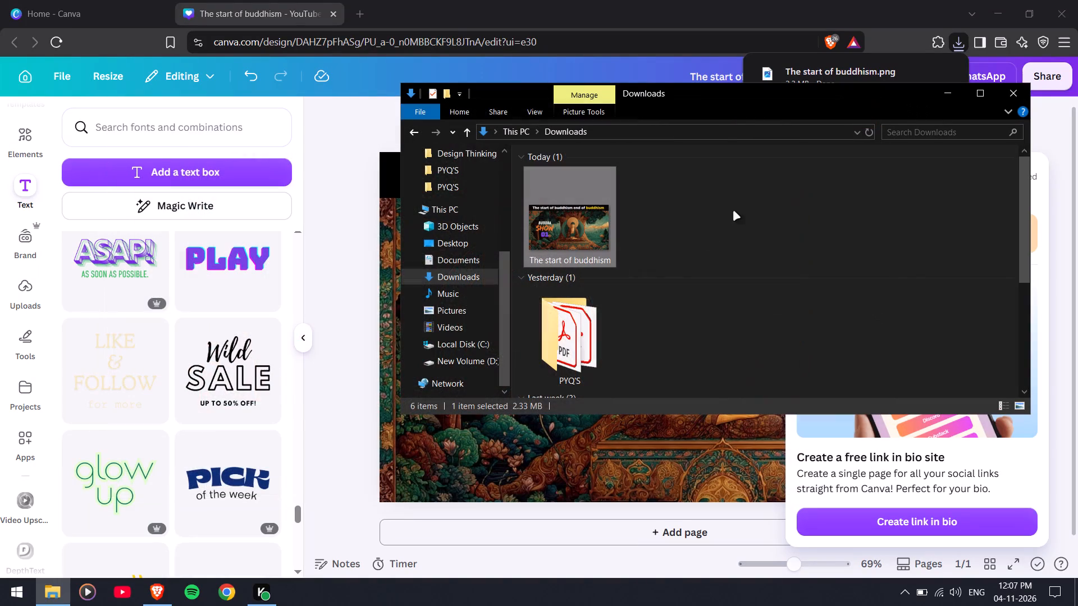
pyautogui.click(1016, 94)
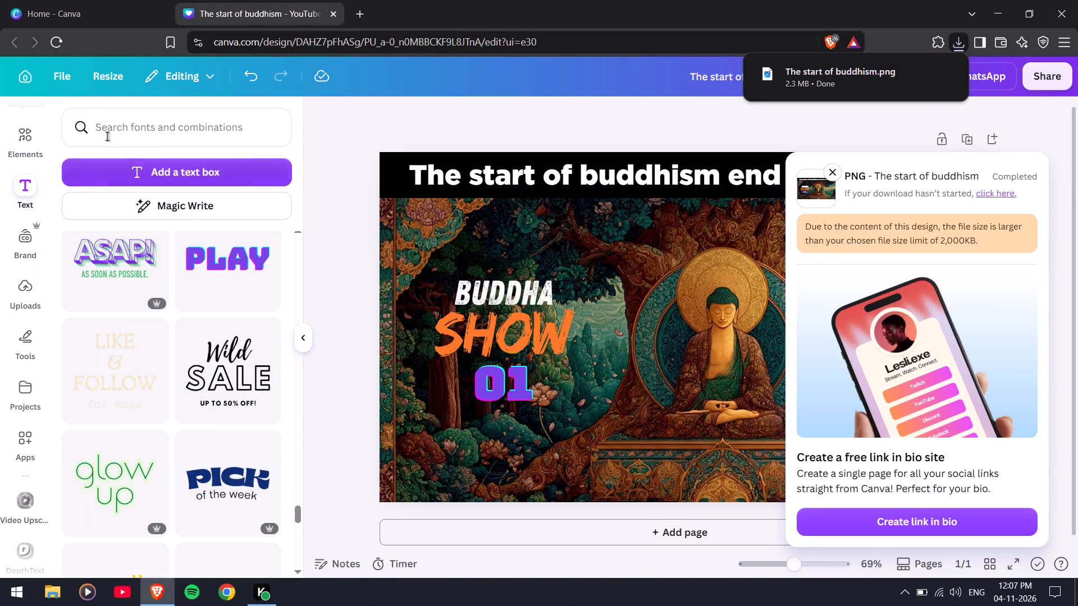
# Go to the Canva home page and reopen the "The start of buddhism" thumbnail from the recent designs.
pyautogui.click(57, 74)
pyautogui.click(29, 76)
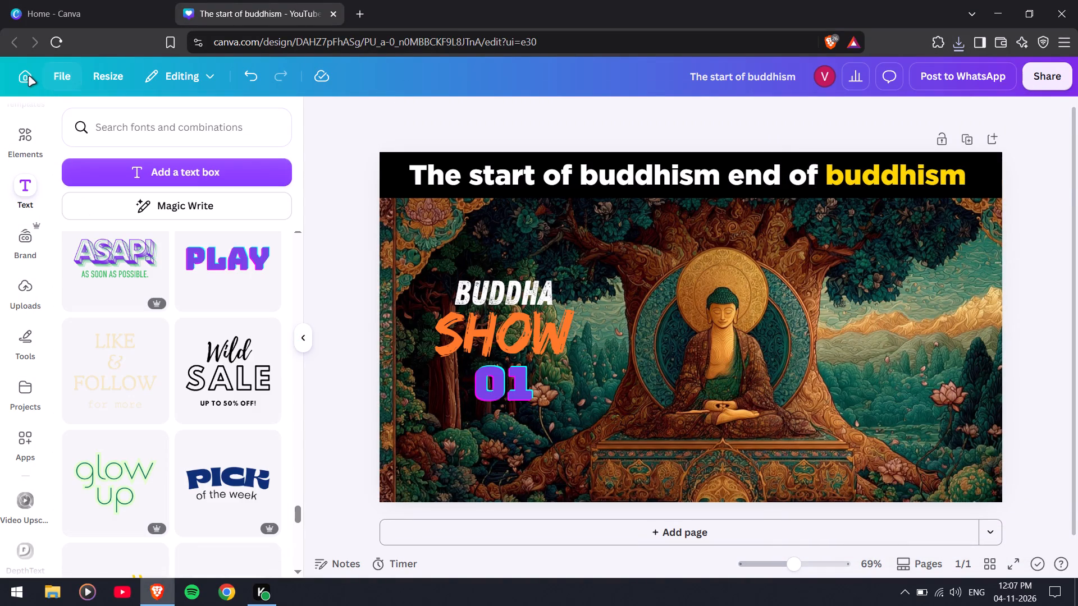
pyautogui.click(29, 76)
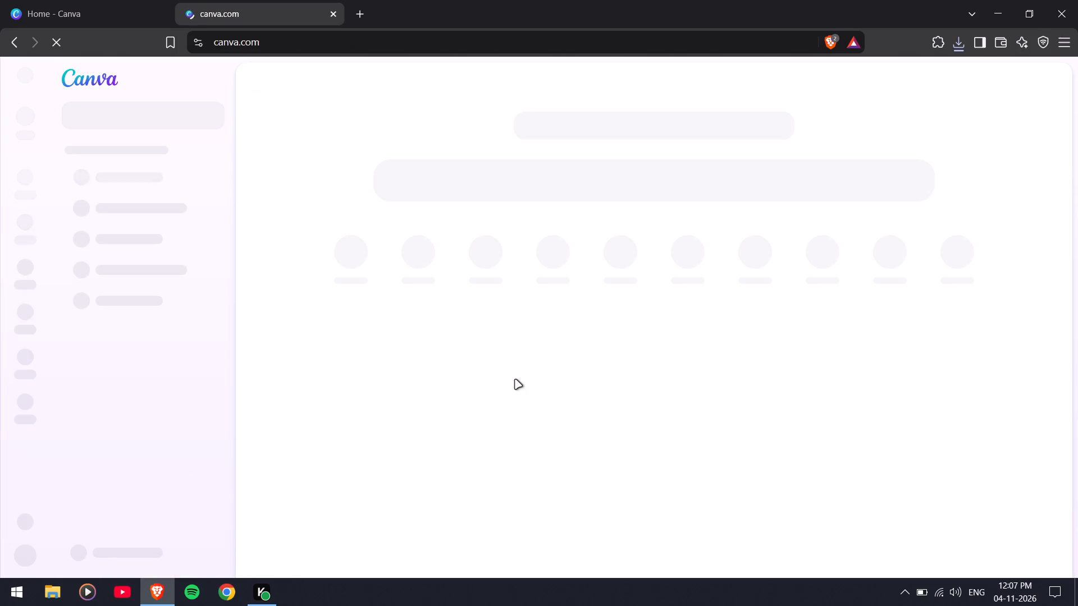
pyautogui.click(55, 0)
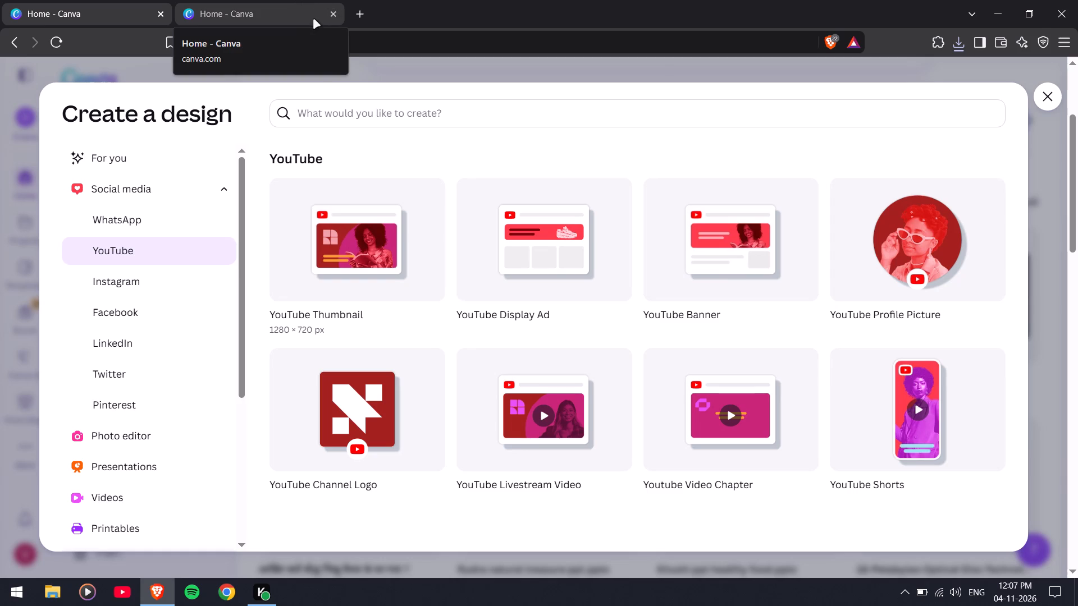
pyautogui.click(280, 15)
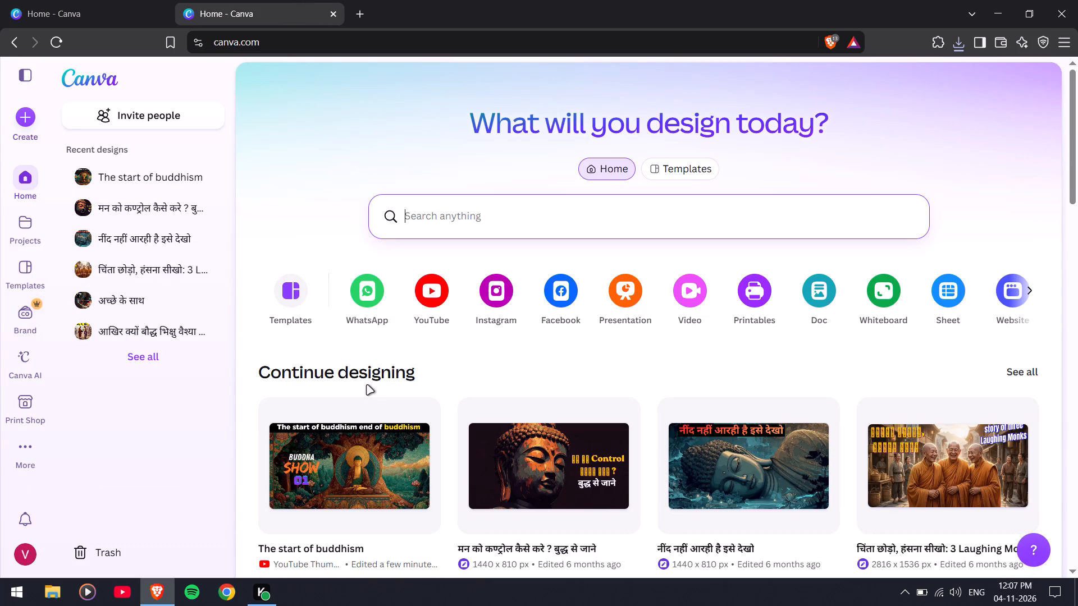
pyautogui.click(354, 496)
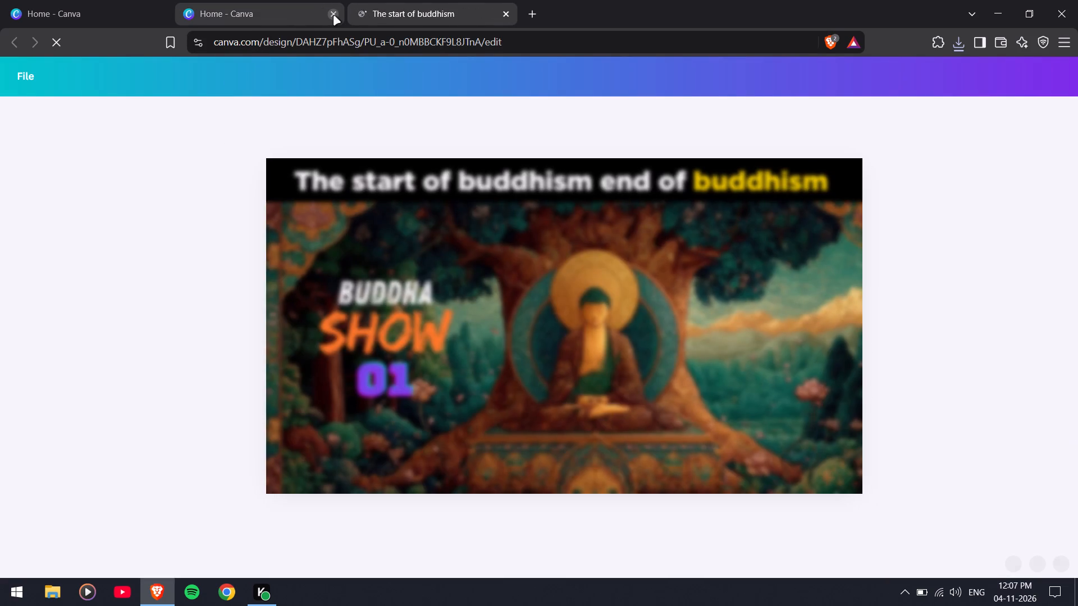
# Close both leftover Canva home page tabs, keeping only the "The start of buddhism" design open.
pyautogui.click(334, 16)
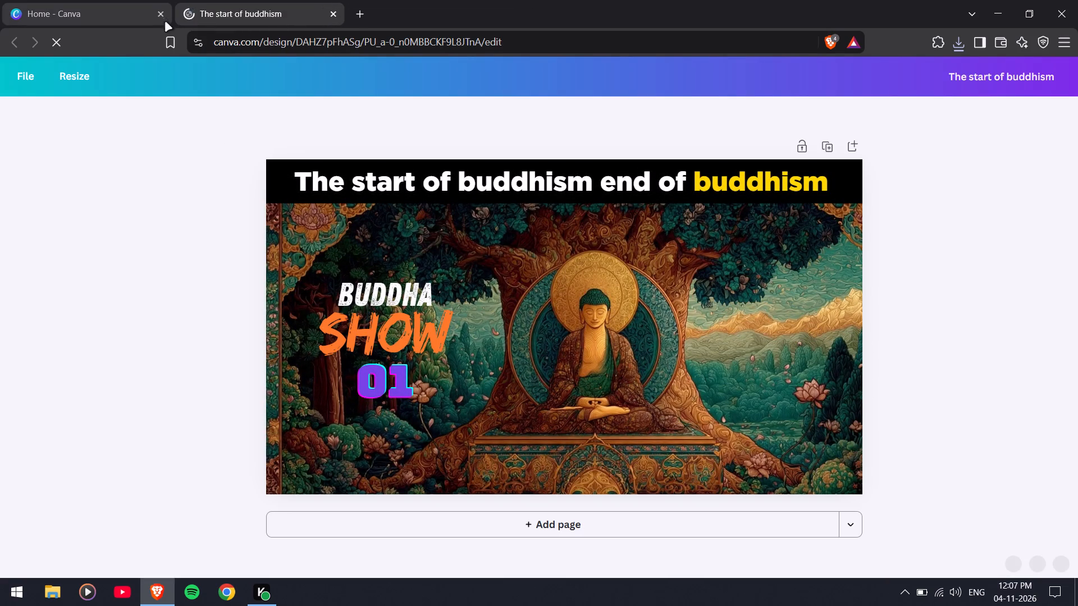
pyautogui.click(159, 18)
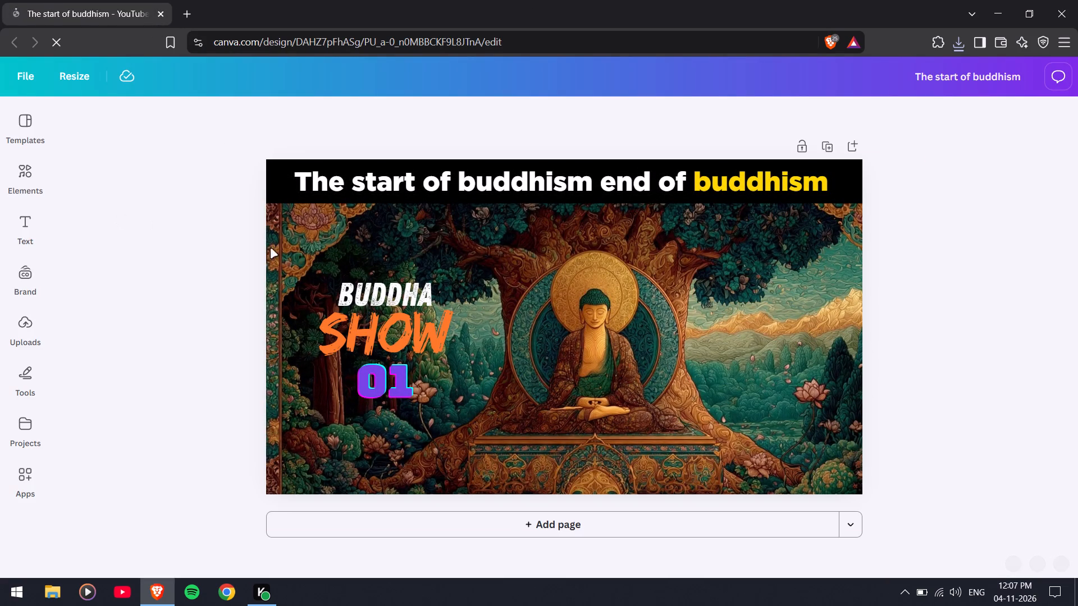
# Look through the YouTube thumbnail templates, the recommended elements and the Graphics collections for design material.
pyautogui.click(25, 125)
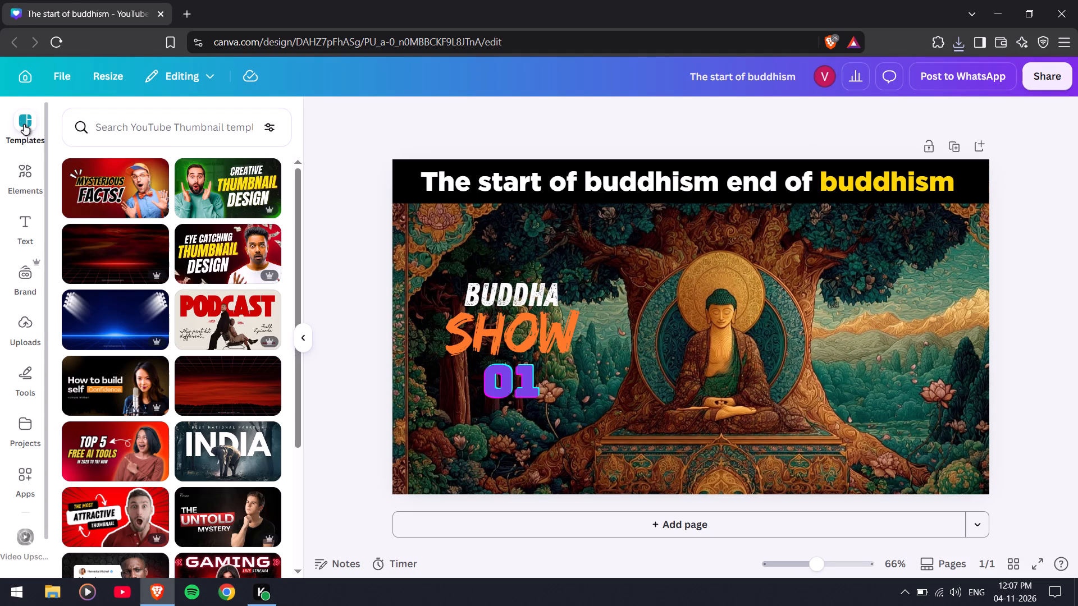
pyautogui.click(25, 125)
pyautogui.click(22, 175)
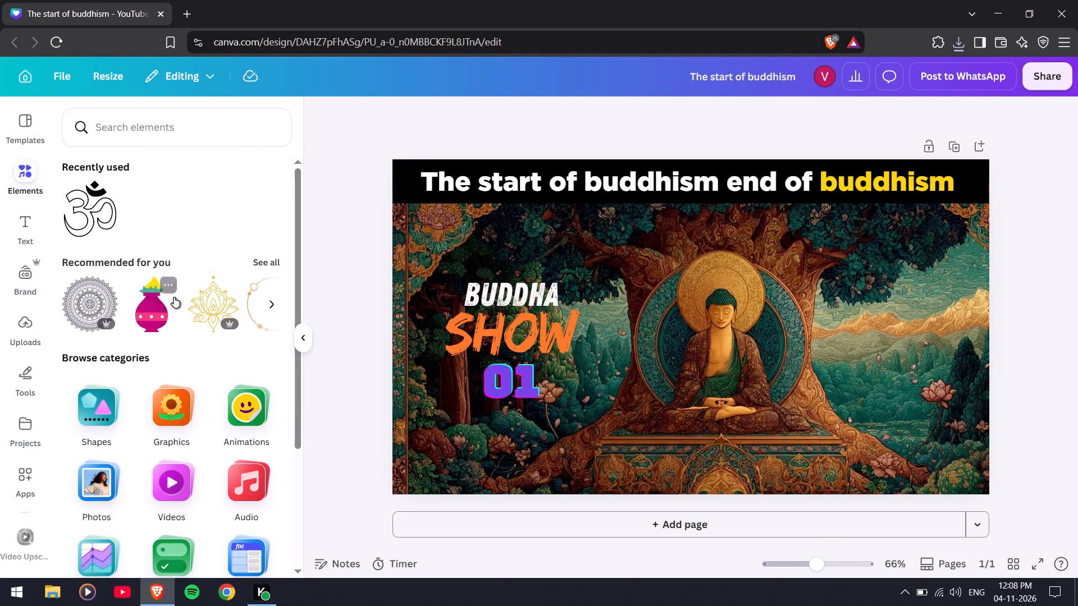
pyautogui.click(268, 306)
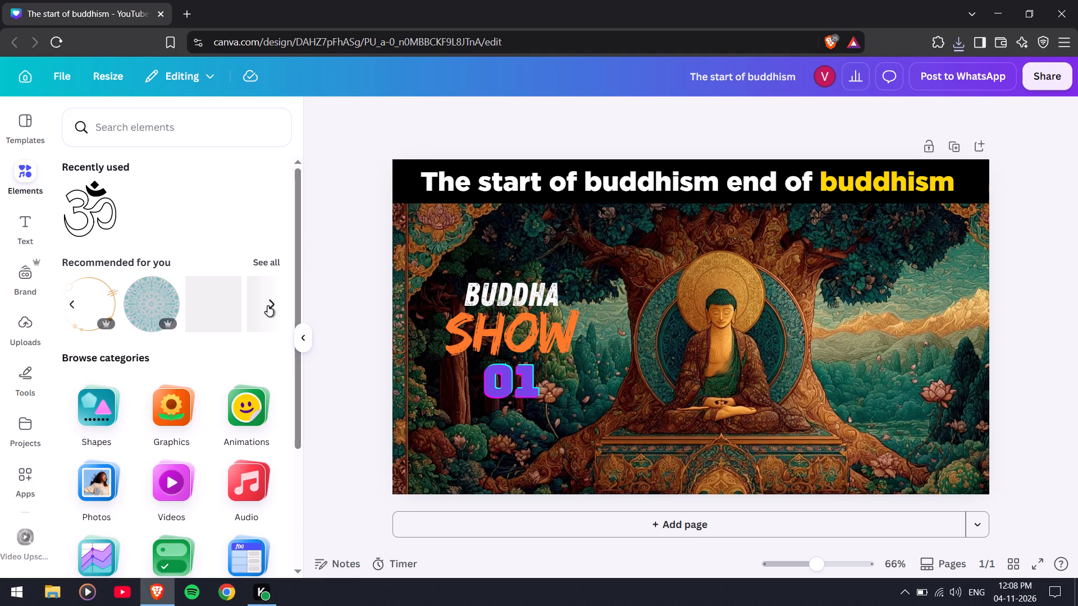
pyautogui.click(268, 306)
pyautogui.click(268, 306)
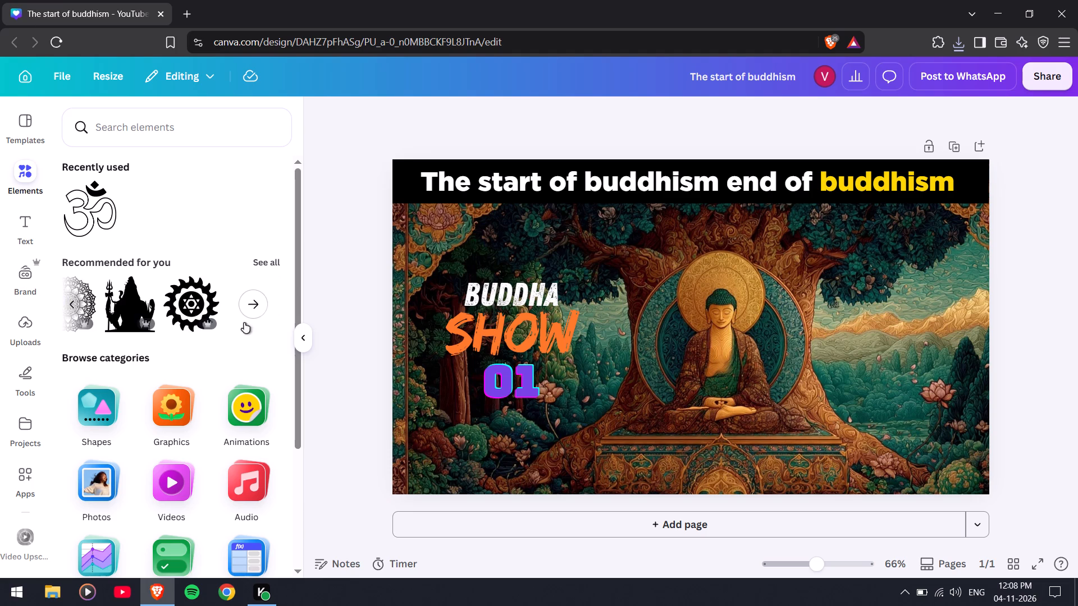
pyautogui.scroll(-4, 219, 355)
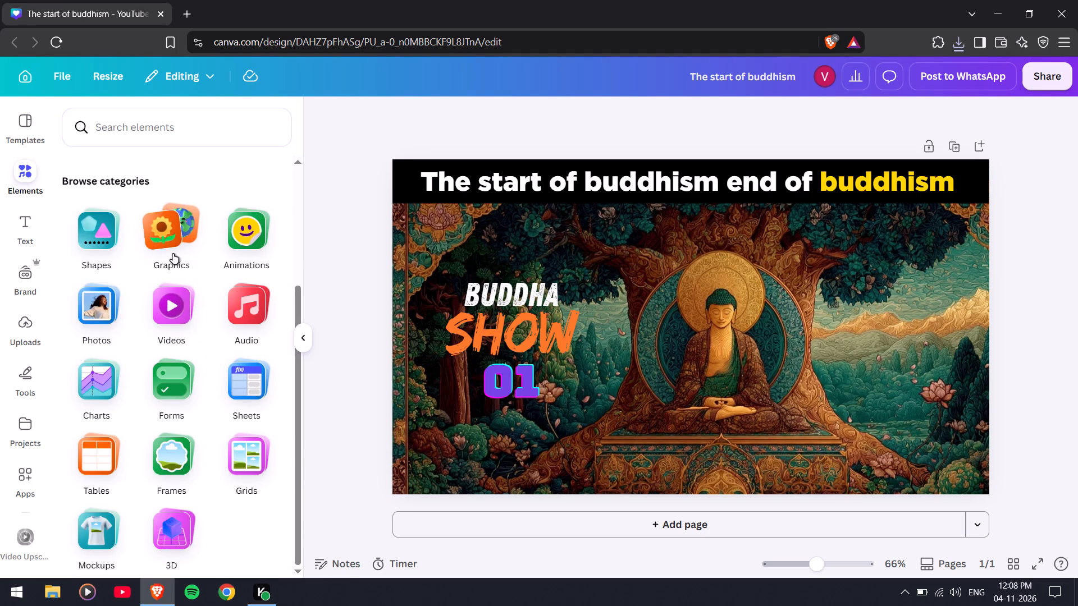
pyautogui.click(166, 246)
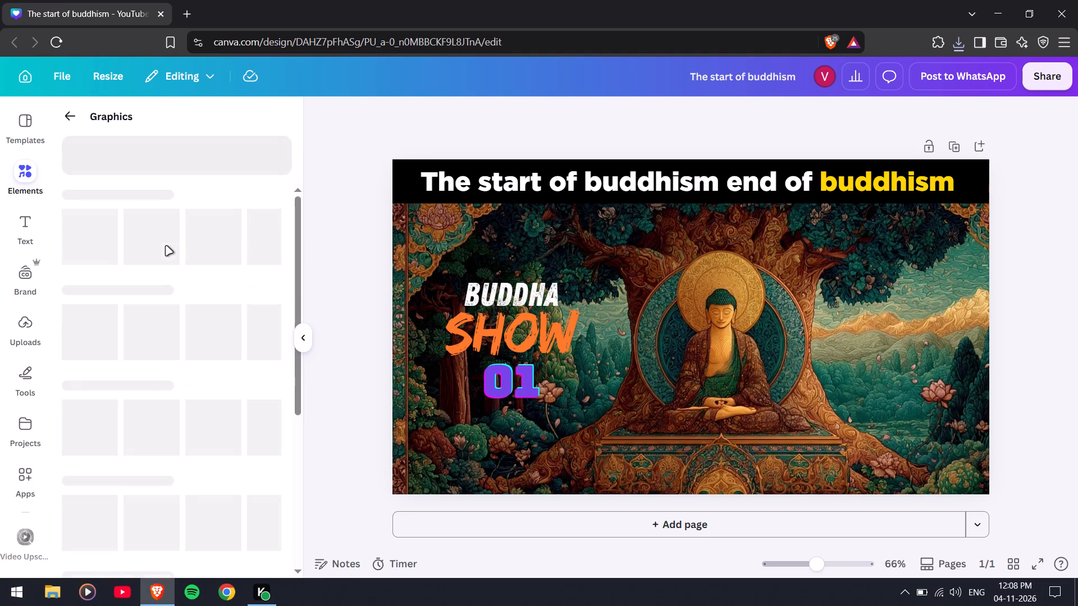
pyautogui.scroll(-1, 134, 259)
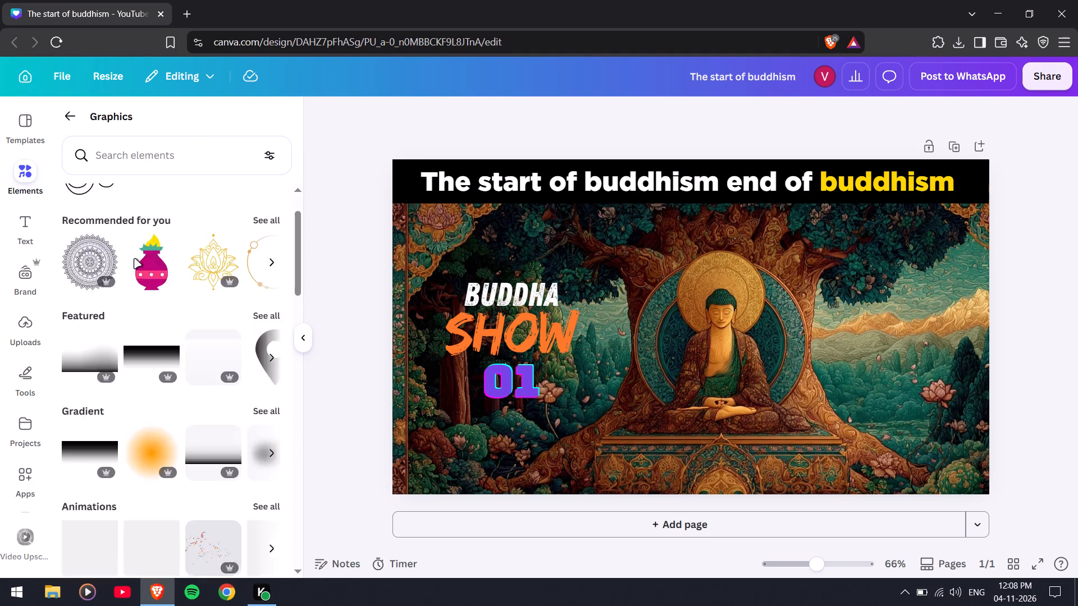
pyautogui.scroll(-7, 134, 259)
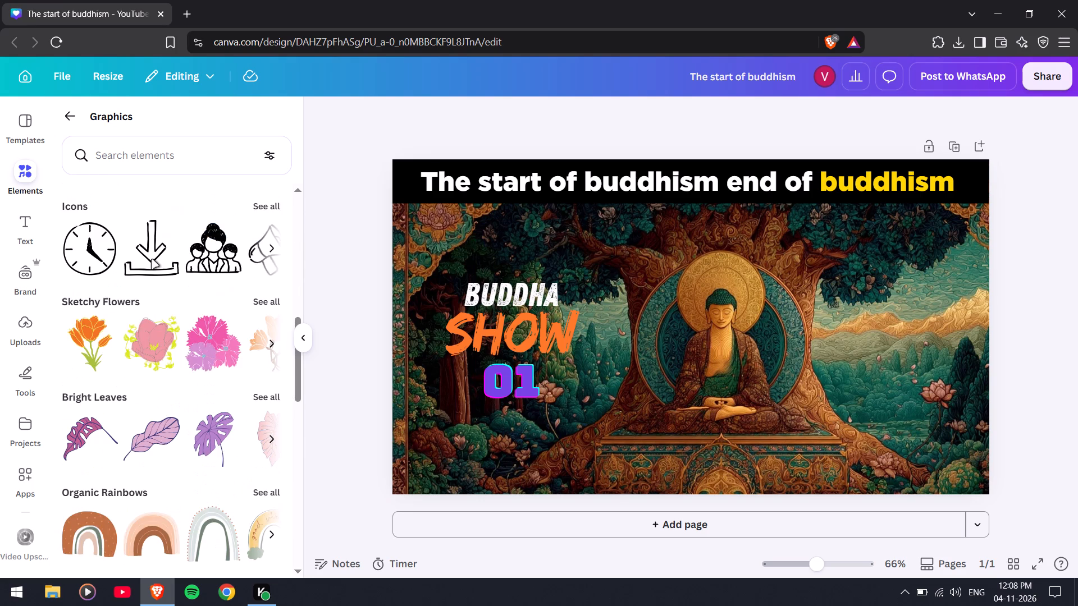
pyautogui.scroll(-7, 148, 261)
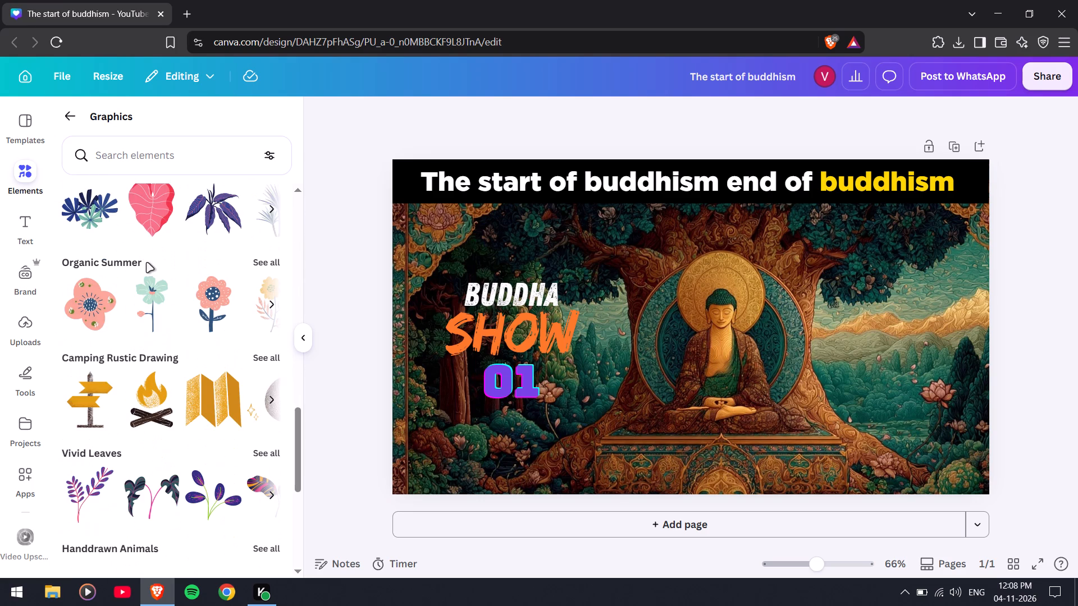
pyautogui.scroll(-7, 147, 263)
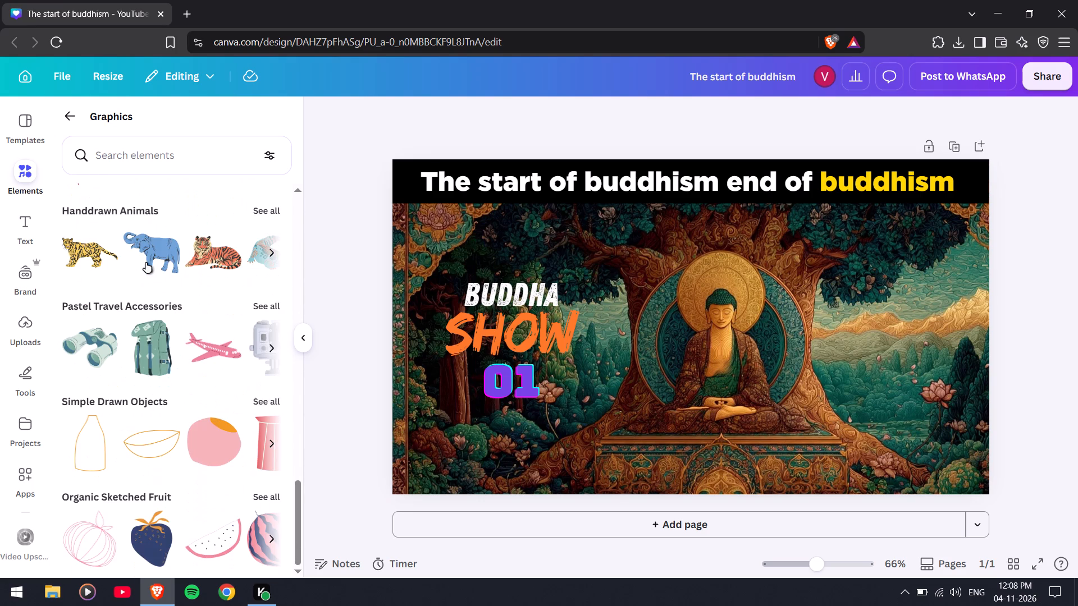
# Examine the Brand Kit's guidelines, brand templates, logos, colours and fonts sections.
pyautogui.click(31, 273)
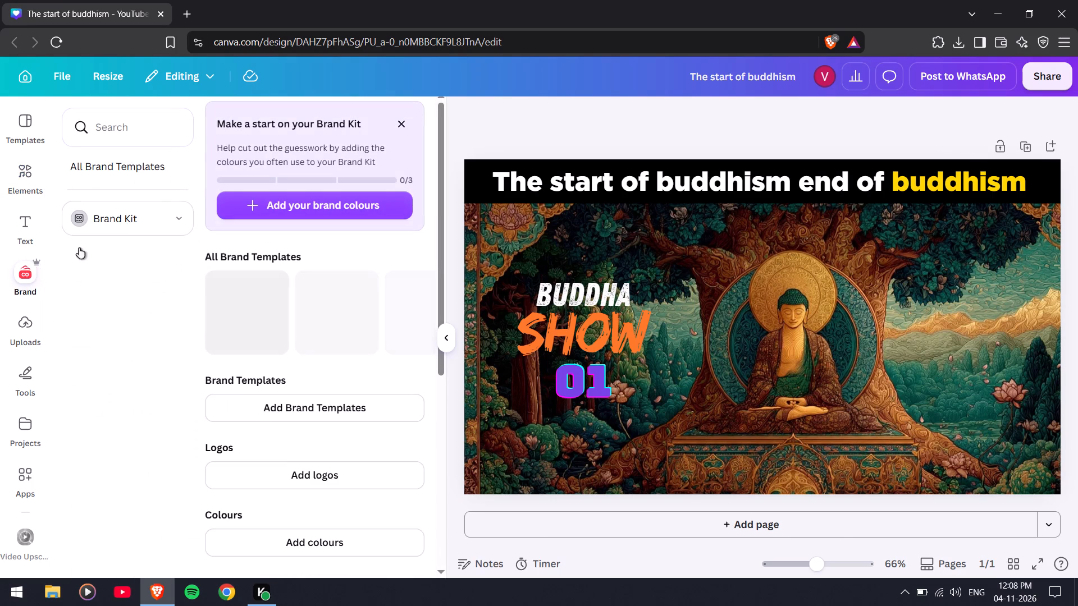
pyautogui.click(138, 223)
pyautogui.click(138, 223)
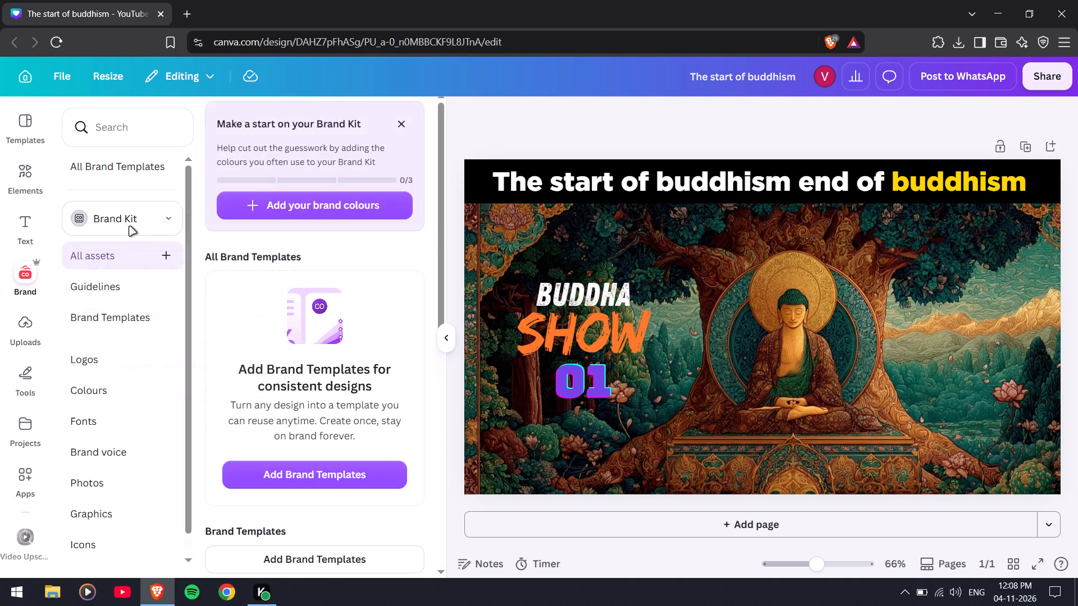
pyautogui.click(113, 288)
pyautogui.click(102, 314)
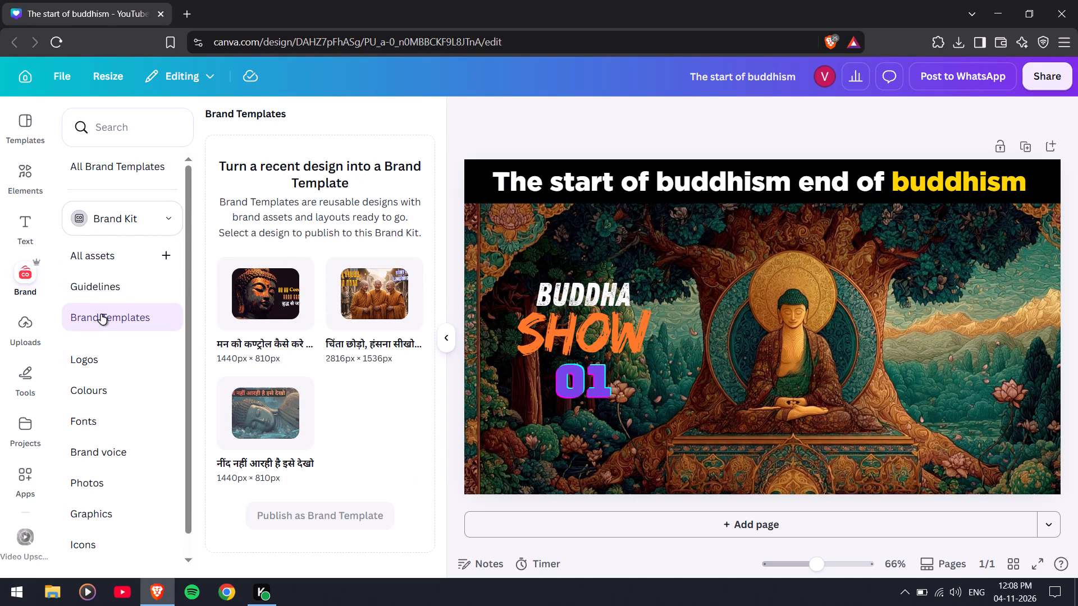
pyautogui.click(84, 357)
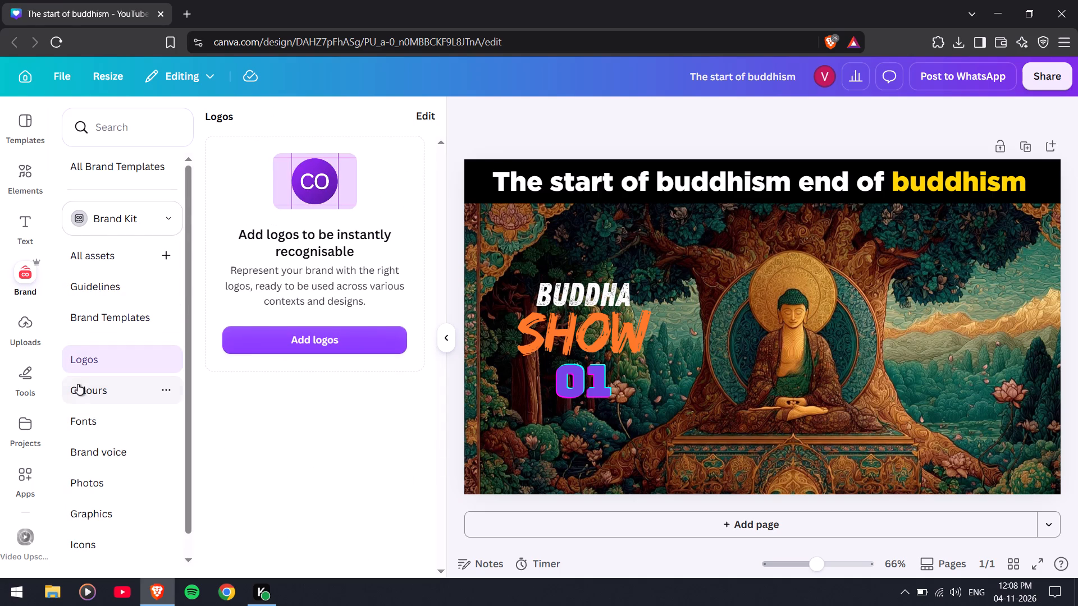
pyautogui.click(79, 384)
pyautogui.click(95, 423)
# Look through the editor's drawing tools, apps, projects and uploaded images, and revisit the Brand Kit.
pyautogui.click(31, 387)
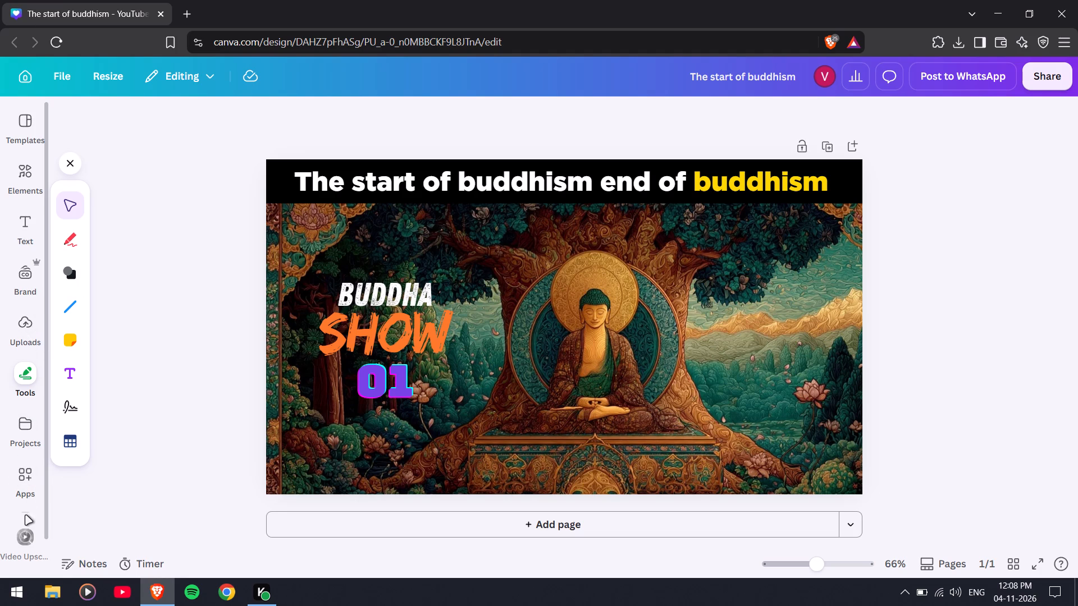
pyautogui.scroll(-6, 2, 324)
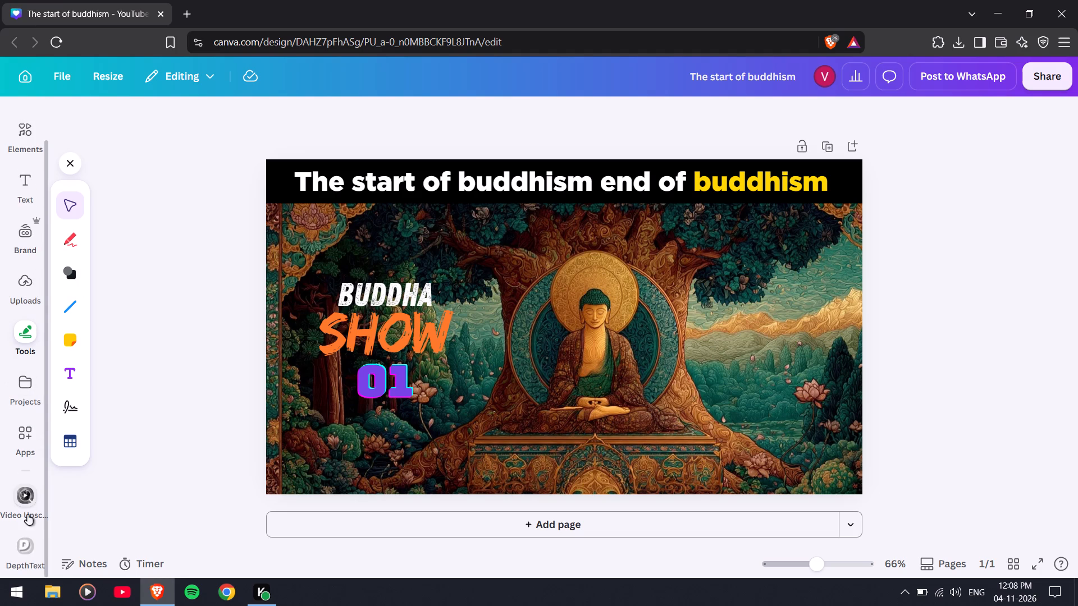
pyautogui.click(26, 448)
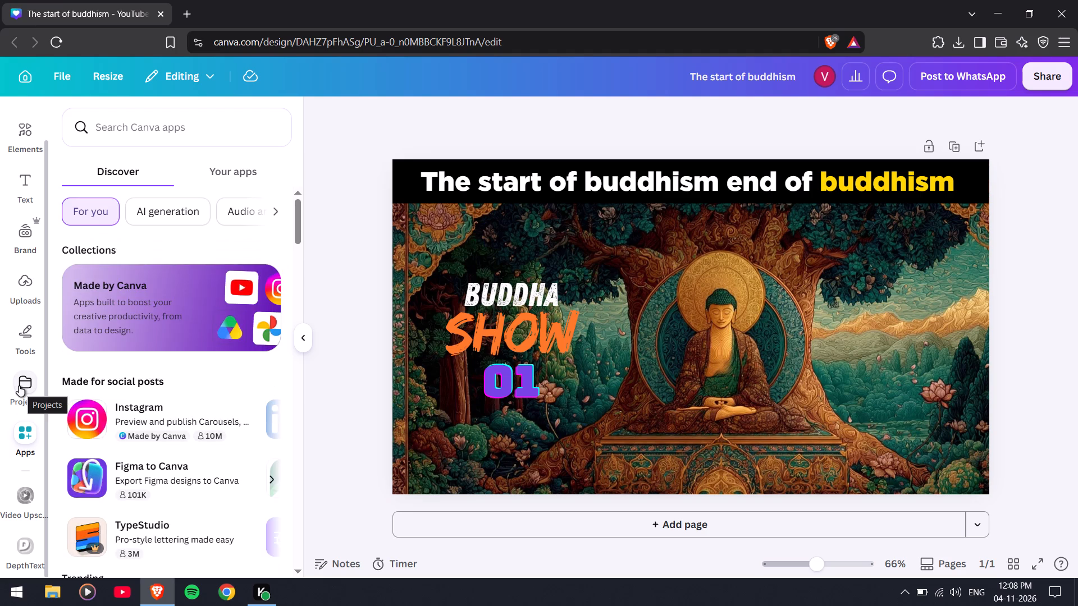
pyautogui.click(20, 386)
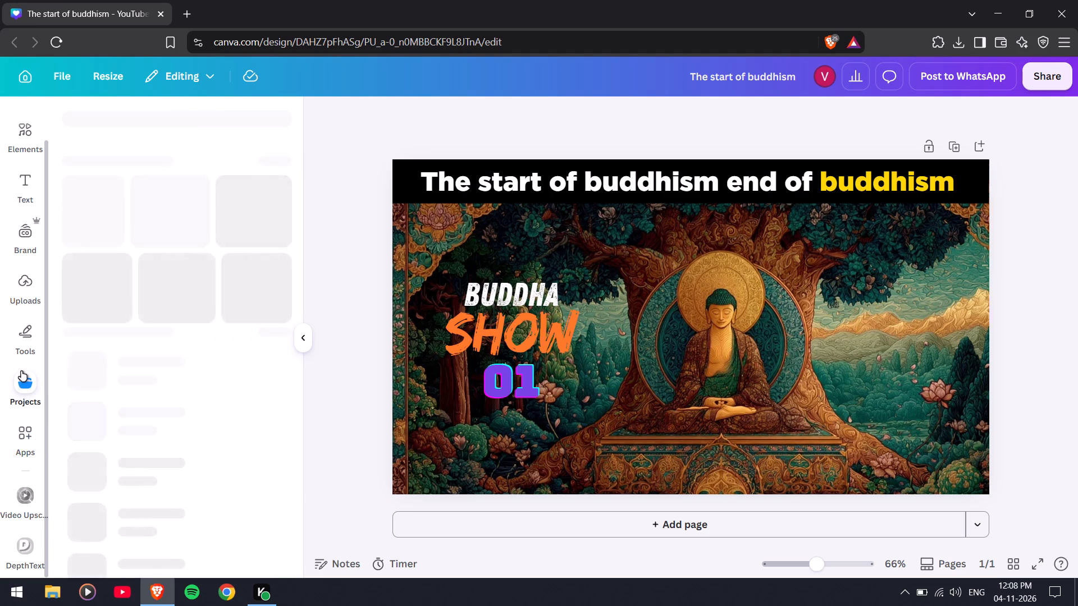
pyautogui.click(22, 343)
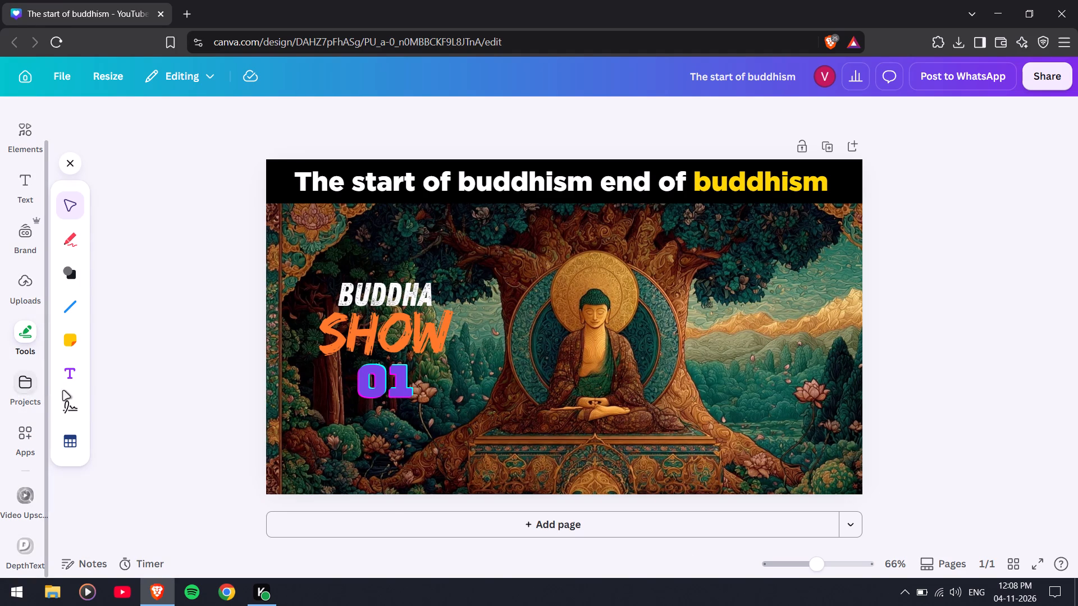
pyautogui.click(24, 294)
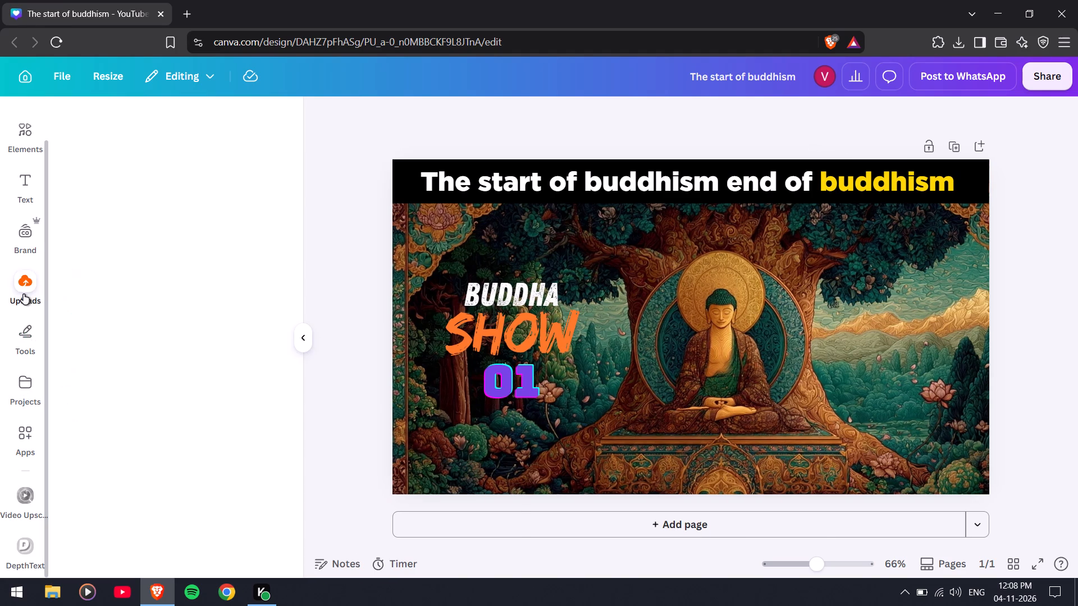
pyautogui.click(22, 244)
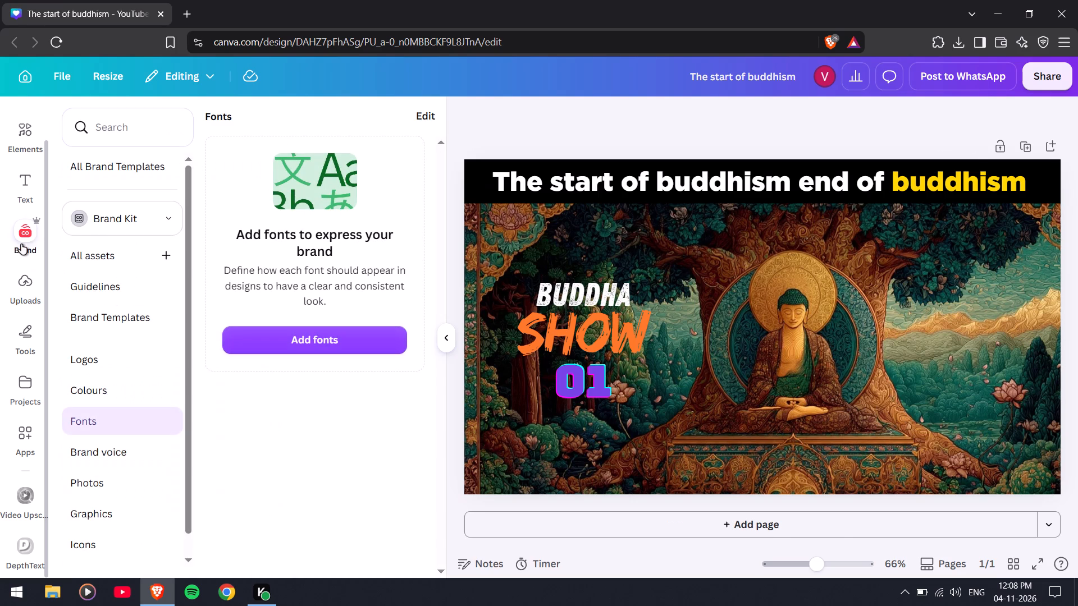
pyautogui.scroll(-6, 164, 408)
# Look through the text resources and lettering apps, including the details of the TypeStudio app.
pyautogui.click(24, 195)
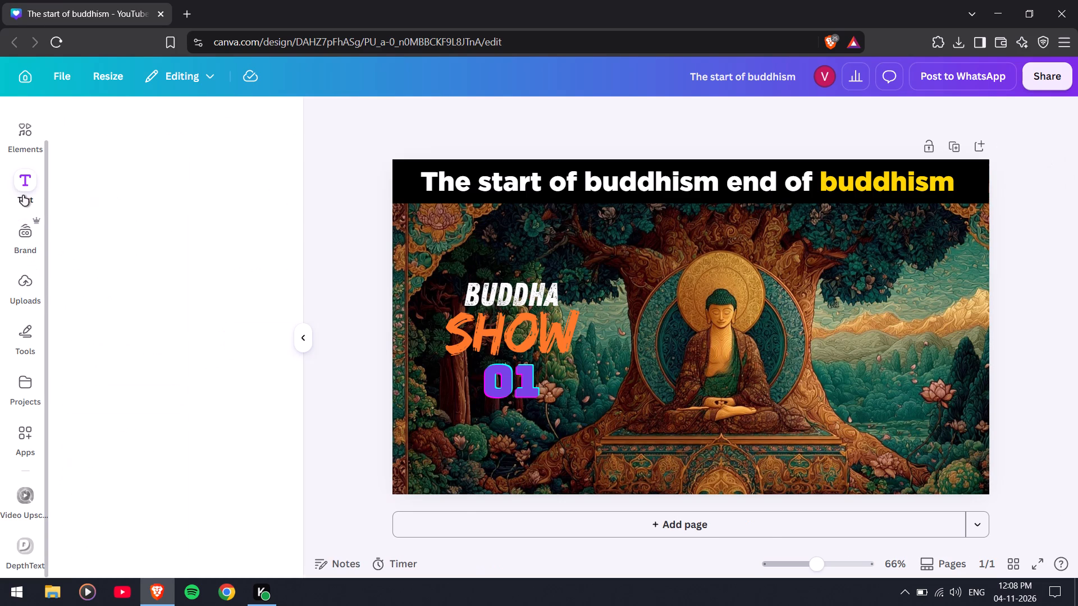
pyautogui.scroll(-5, 137, 446)
pyautogui.scroll(1, 149, 368)
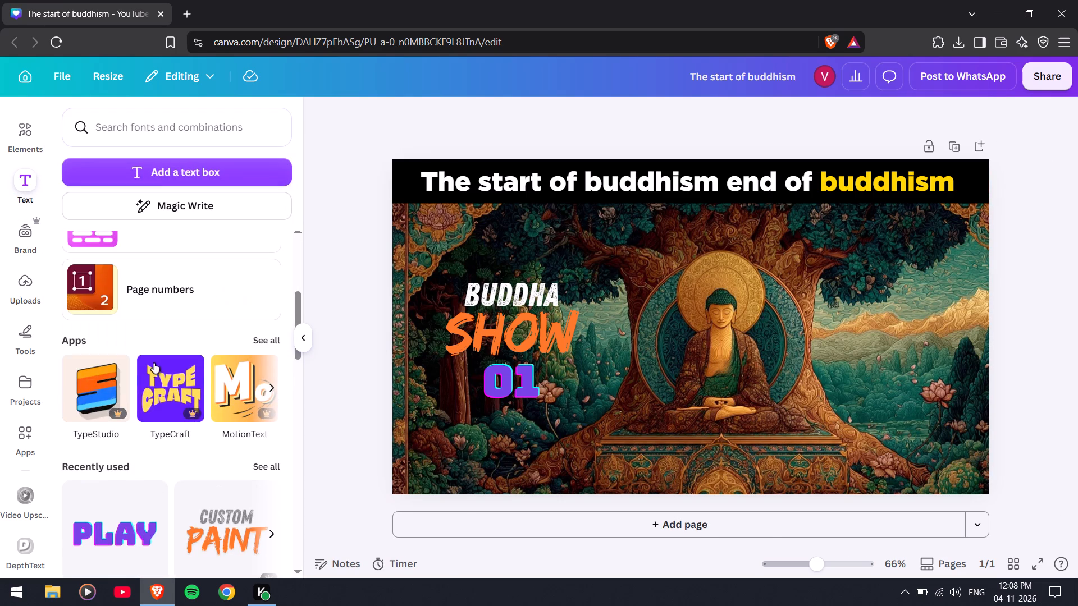
pyautogui.scroll(-2, 211, 350)
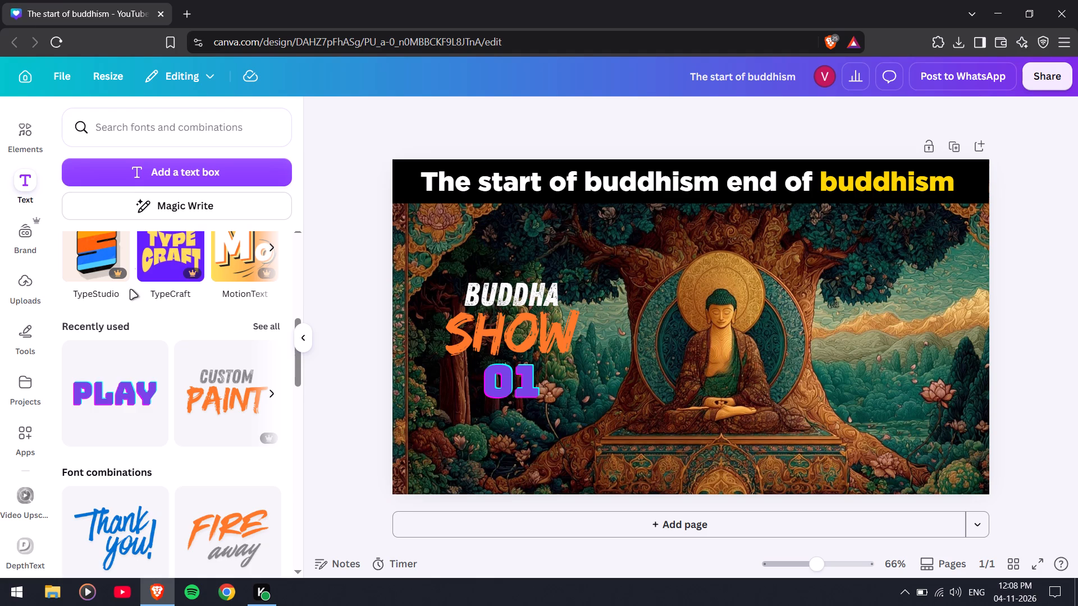
pyautogui.scroll(1, 138, 303)
pyautogui.moveTo(92, 321); pyautogui.dragTo(828, 314)
pyautogui.moveTo(102, 324); pyautogui.dragTo(869, 324)
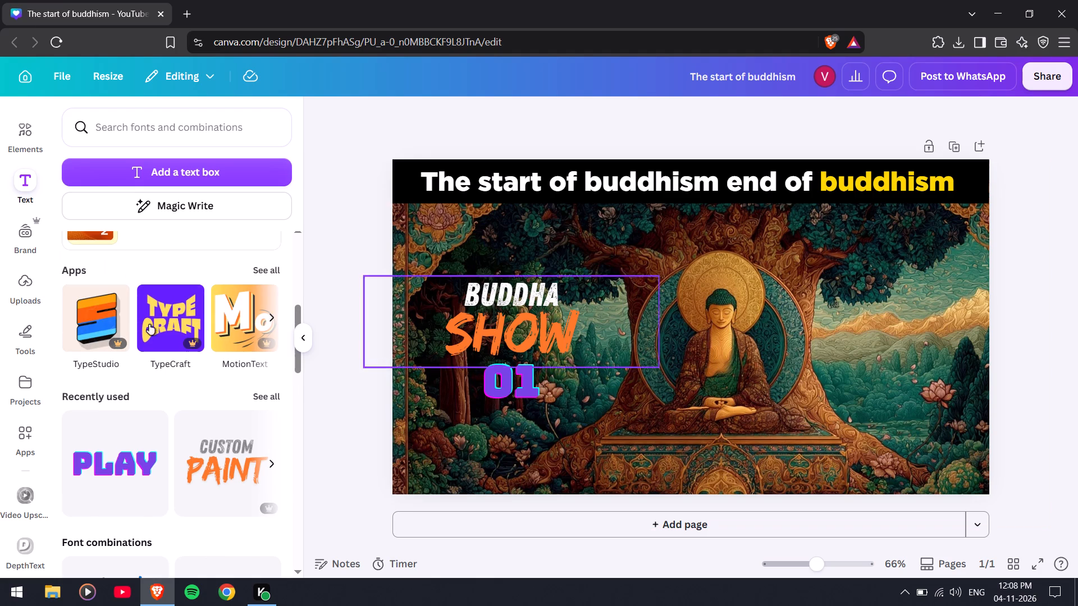
pyautogui.click(93, 313)
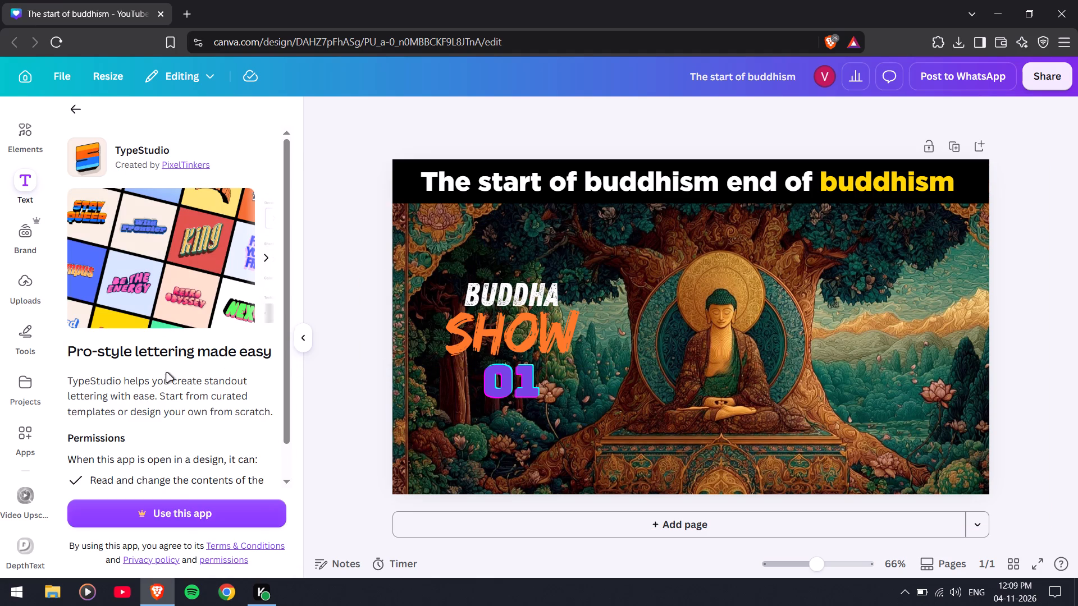
pyautogui.click(75, 103)
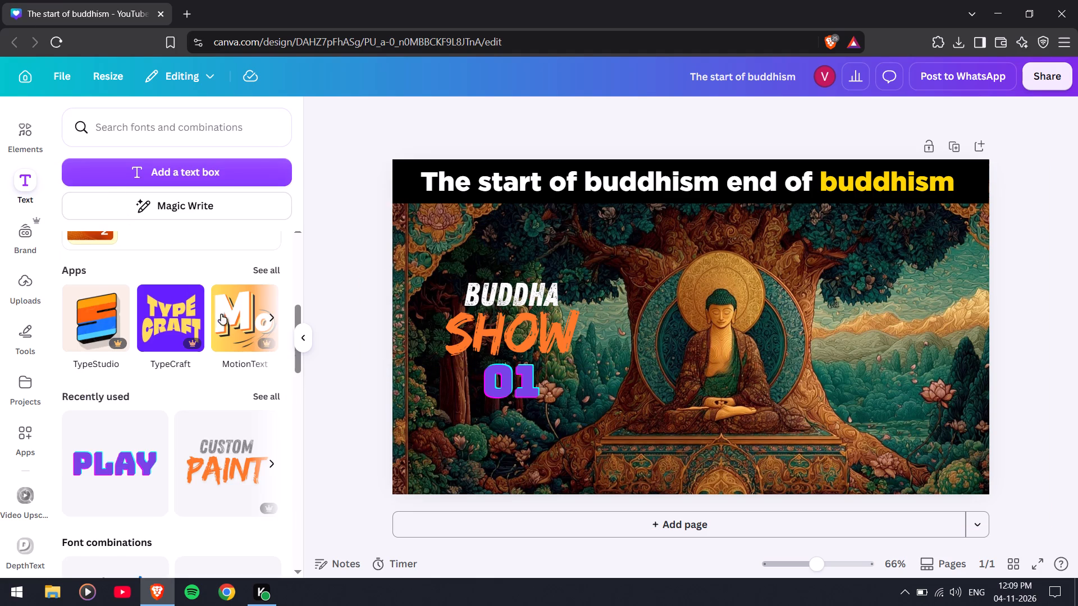
pyautogui.moveTo(230, 320); pyautogui.dragTo(103, 346)
pyautogui.moveTo(103, 346); pyautogui.dragTo(133, 352)
pyautogui.scroll(-3, 208, 356)
pyautogui.scroll(3, 215, 315)
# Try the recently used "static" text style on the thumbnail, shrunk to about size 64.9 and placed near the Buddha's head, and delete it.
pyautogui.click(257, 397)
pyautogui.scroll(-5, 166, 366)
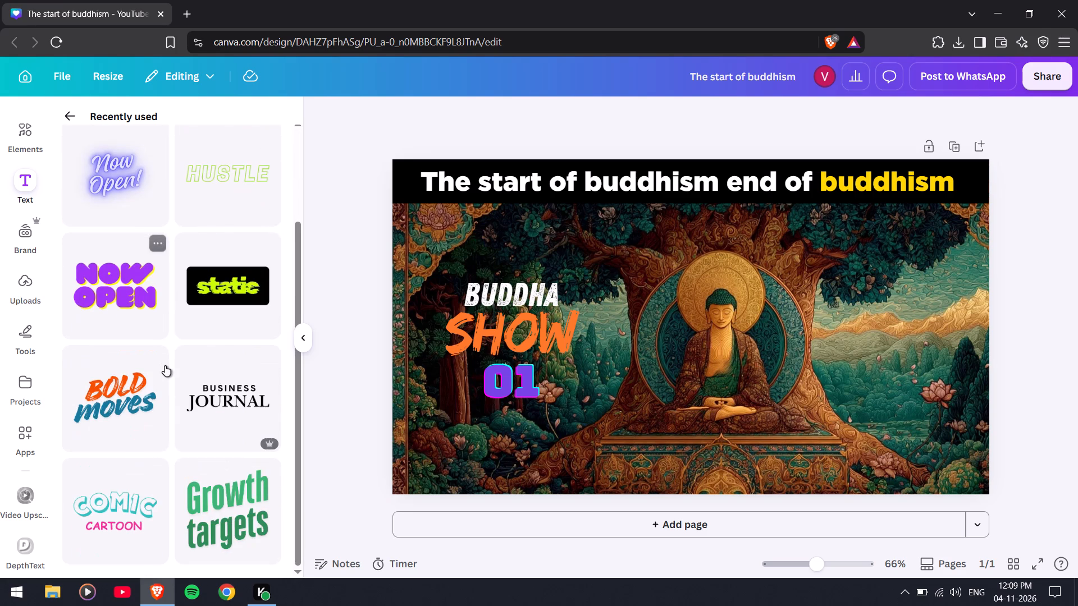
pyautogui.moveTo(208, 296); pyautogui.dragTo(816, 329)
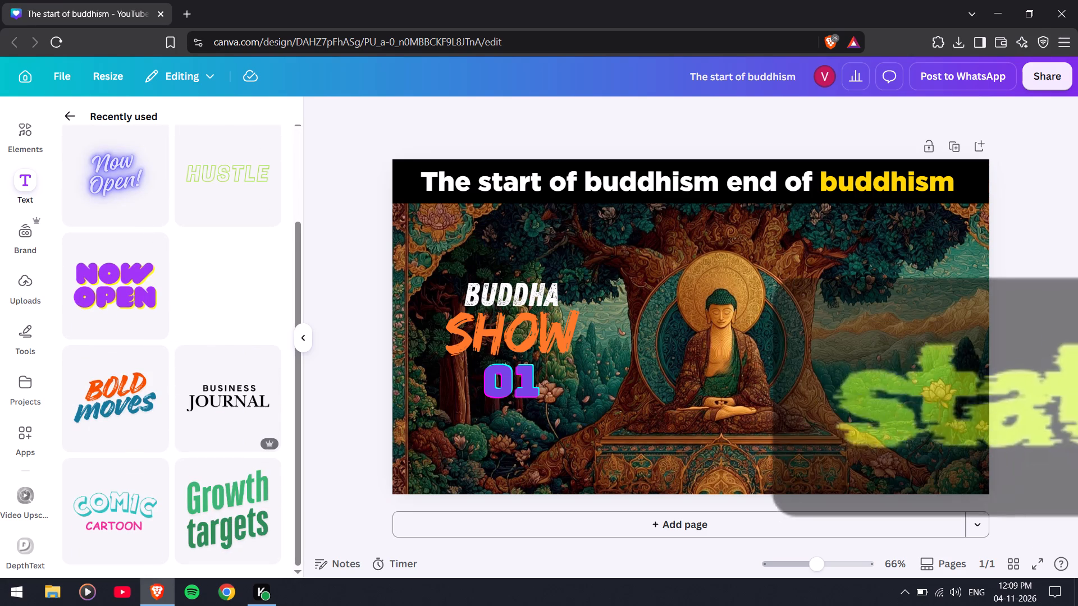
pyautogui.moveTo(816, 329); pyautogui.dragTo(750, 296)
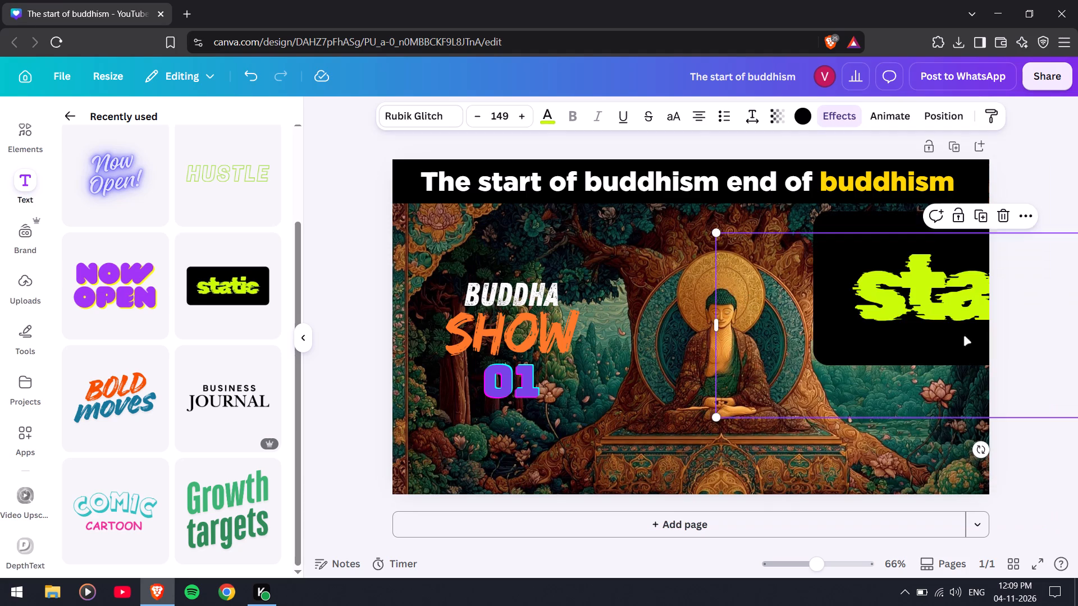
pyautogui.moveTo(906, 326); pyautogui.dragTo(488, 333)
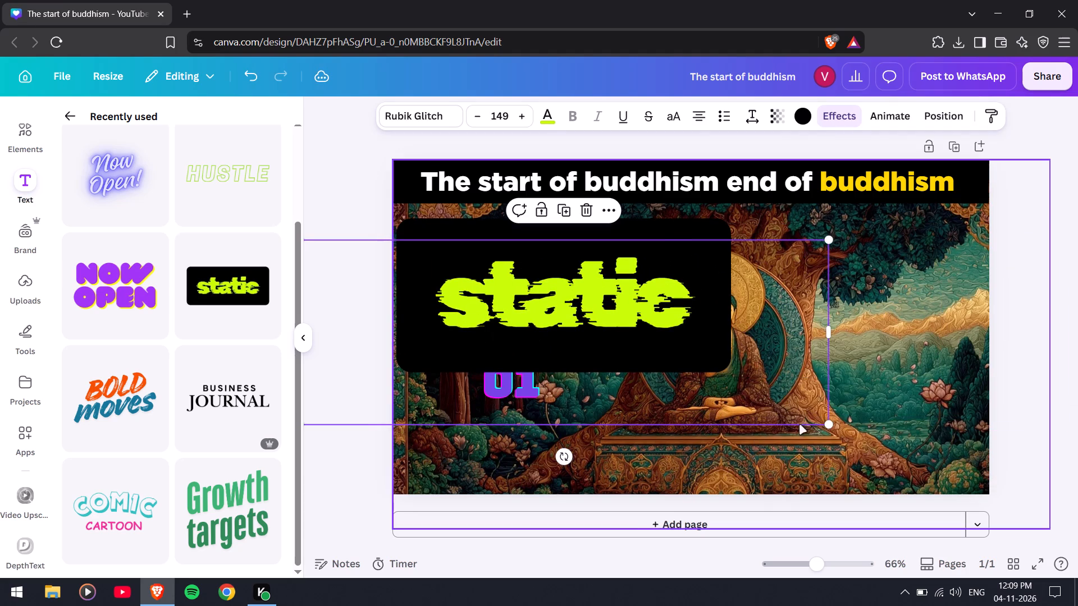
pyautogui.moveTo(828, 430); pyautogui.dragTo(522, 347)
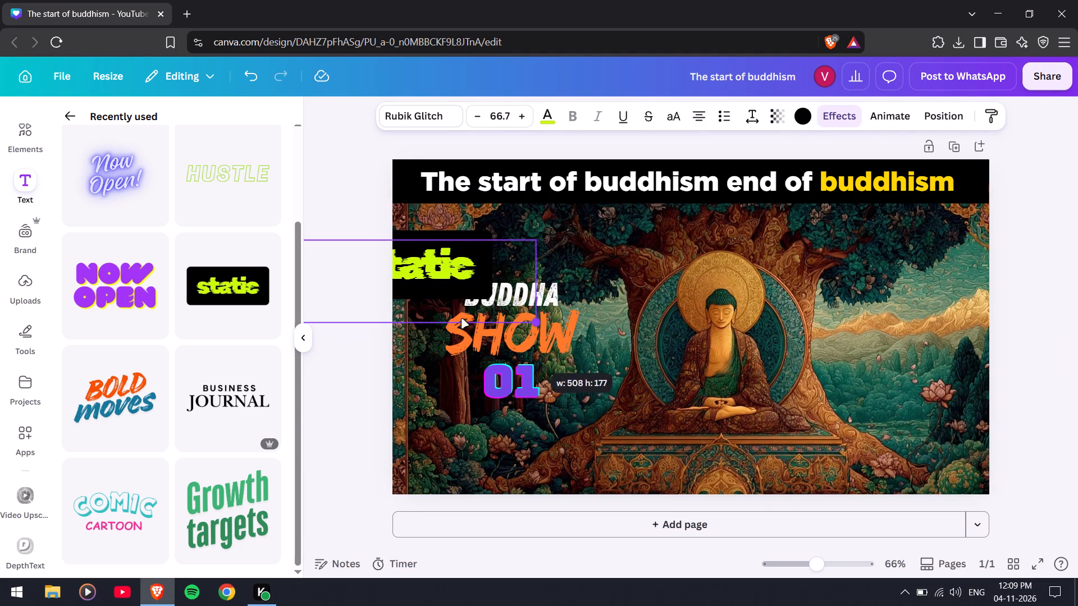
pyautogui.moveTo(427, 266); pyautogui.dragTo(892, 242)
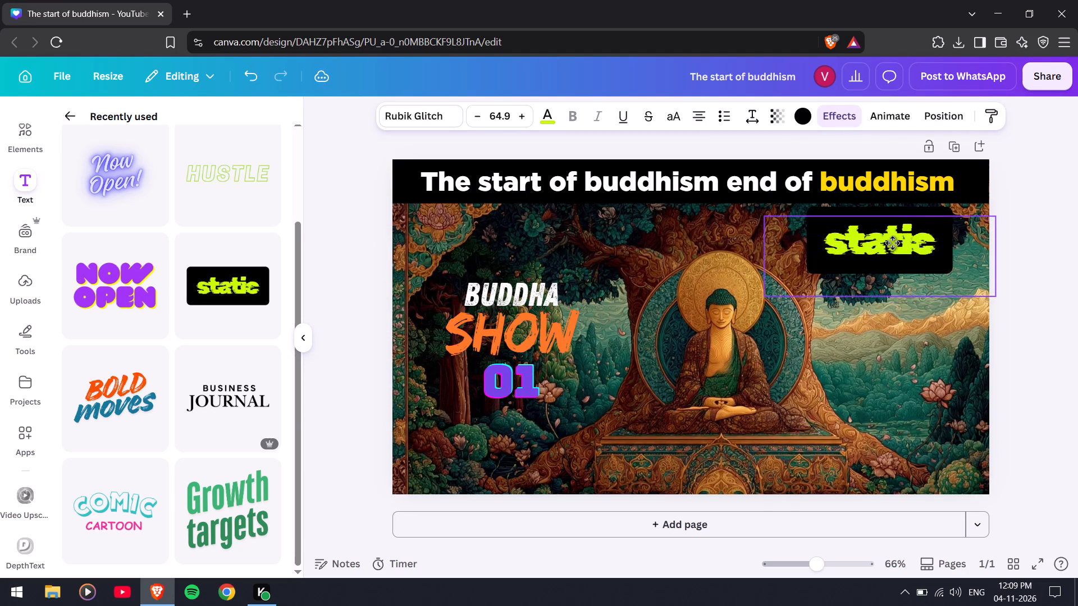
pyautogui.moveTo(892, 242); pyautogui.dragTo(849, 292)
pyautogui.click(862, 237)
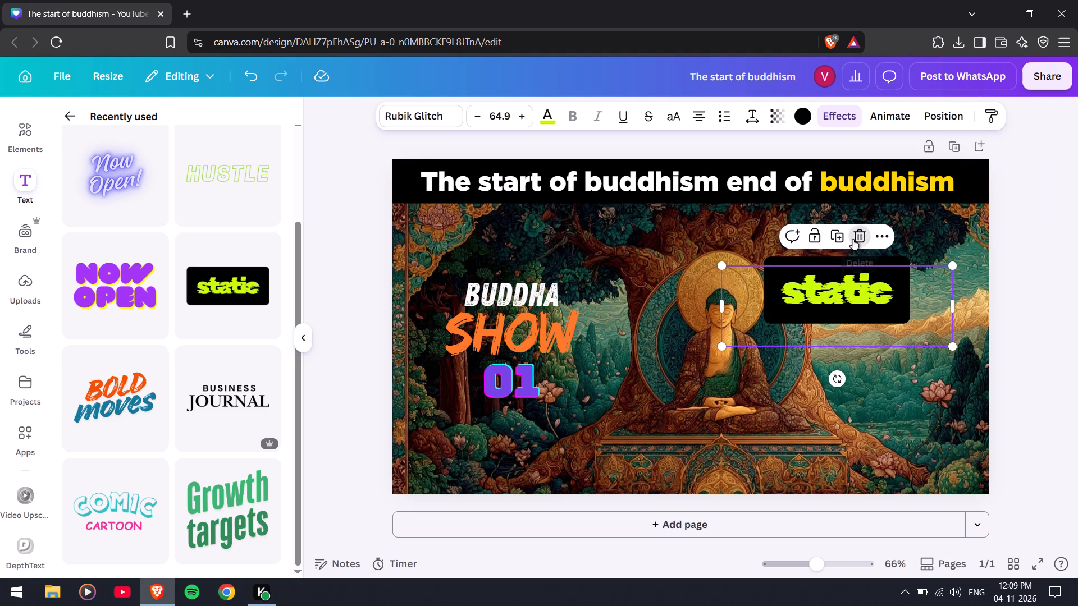
# Add the recently used "Business Journal" text style to the thumbnail, shrink it and place it to the right of the Buddha.
pyautogui.moveTo(197, 396); pyautogui.dragTo(851, 305)
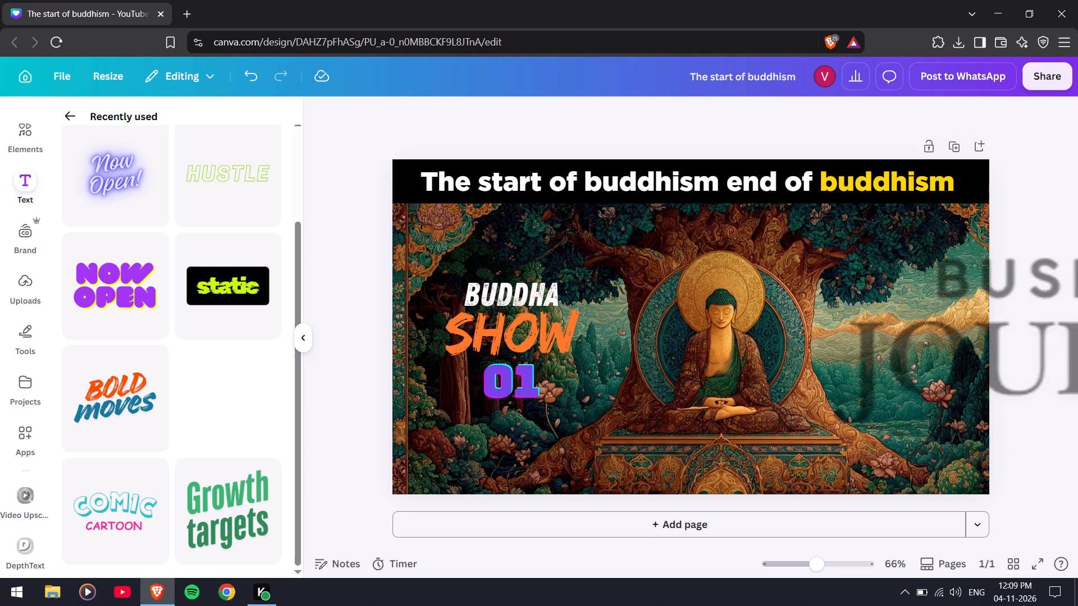
pyautogui.moveTo(851, 305); pyautogui.dragTo(596, 299)
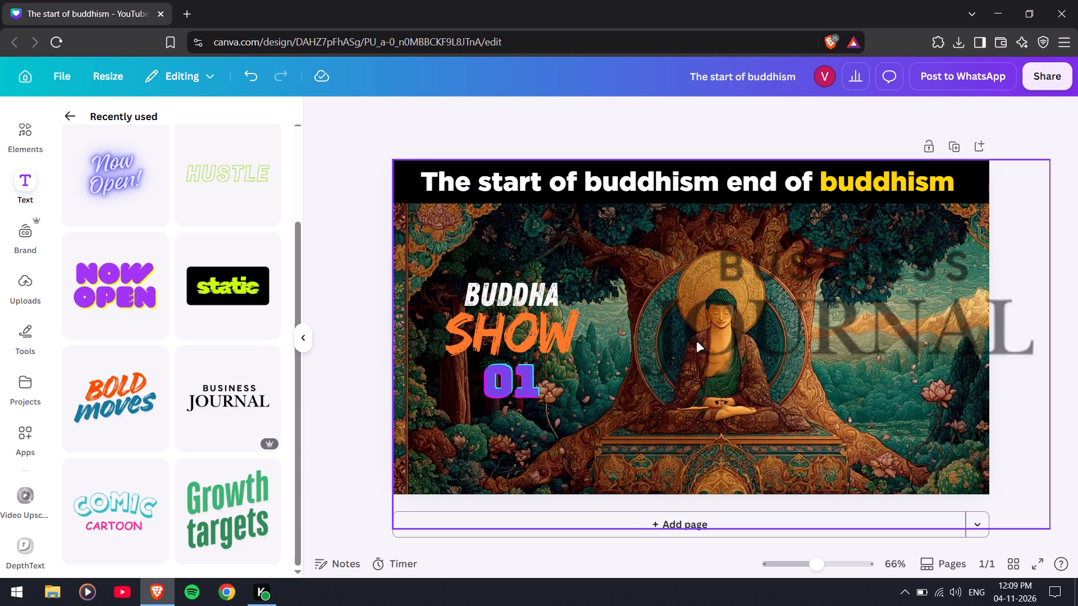
pyautogui.moveTo(572, 382); pyautogui.dragTo(844, 317)
pyautogui.moveTo(917, 283); pyautogui.dragTo(826, 267)
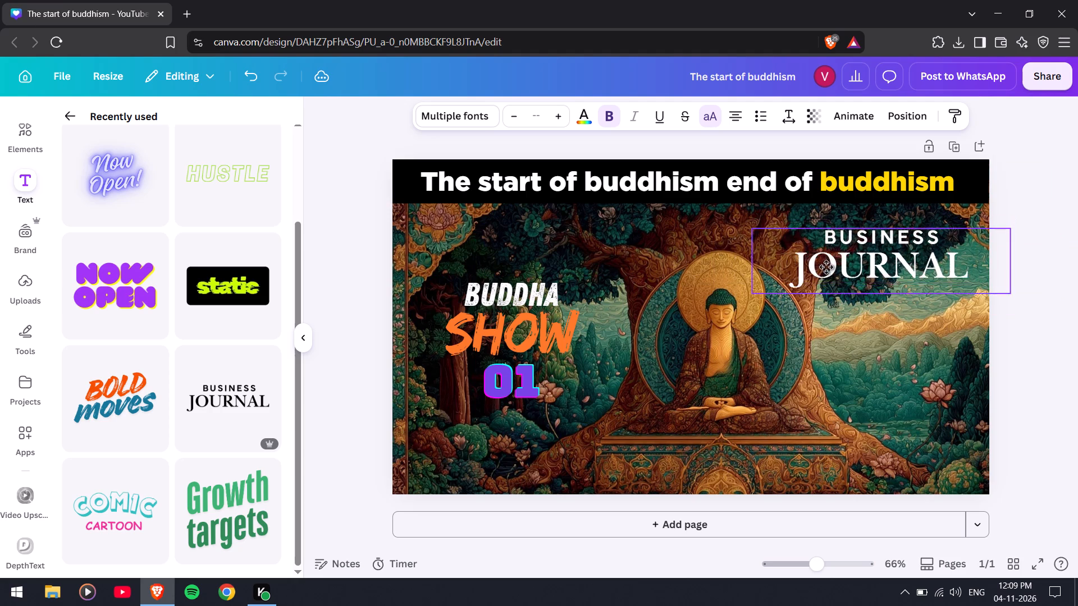
pyautogui.moveTo(826, 267); pyautogui.dragTo(830, 339)
# Replace the word "Business" with "Happiness" and "Journal" with "loop" in the added text group.
pyautogui.doubleClick(908, 317)
pyautogui.click(902, 311)
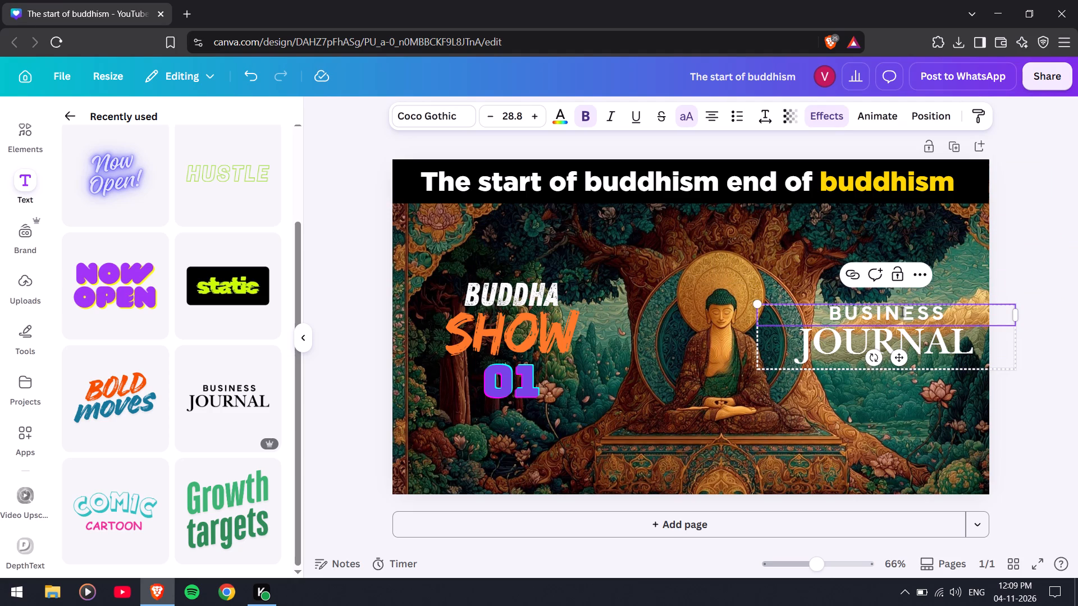
pyautogui.doubleClick(902, 311)
pyautogui.hotkey('shift', 'h')
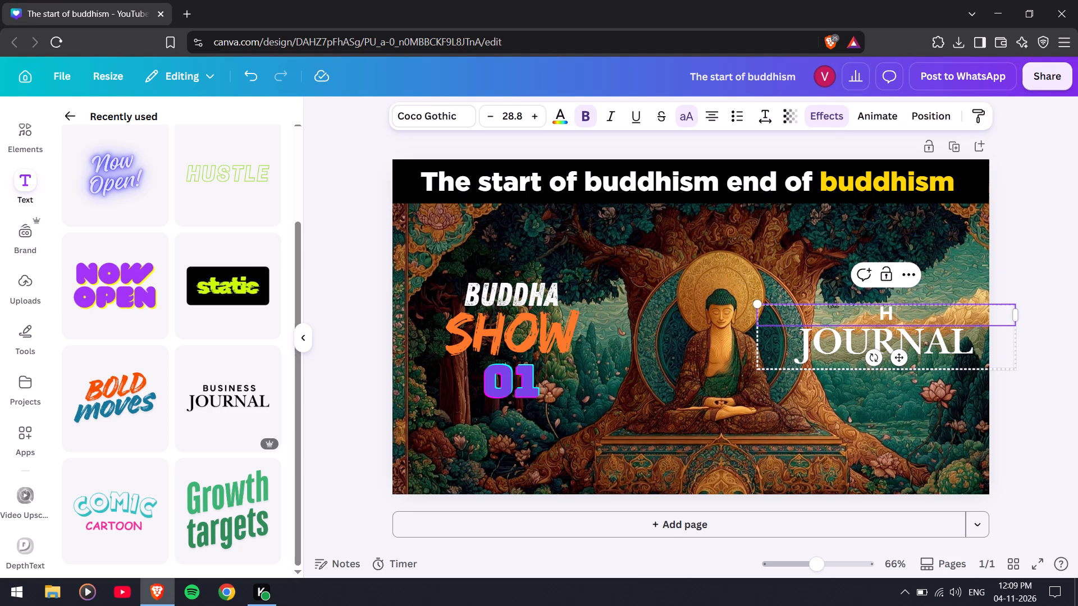
pyautogui.write('app')
pyautogui.write('inees')
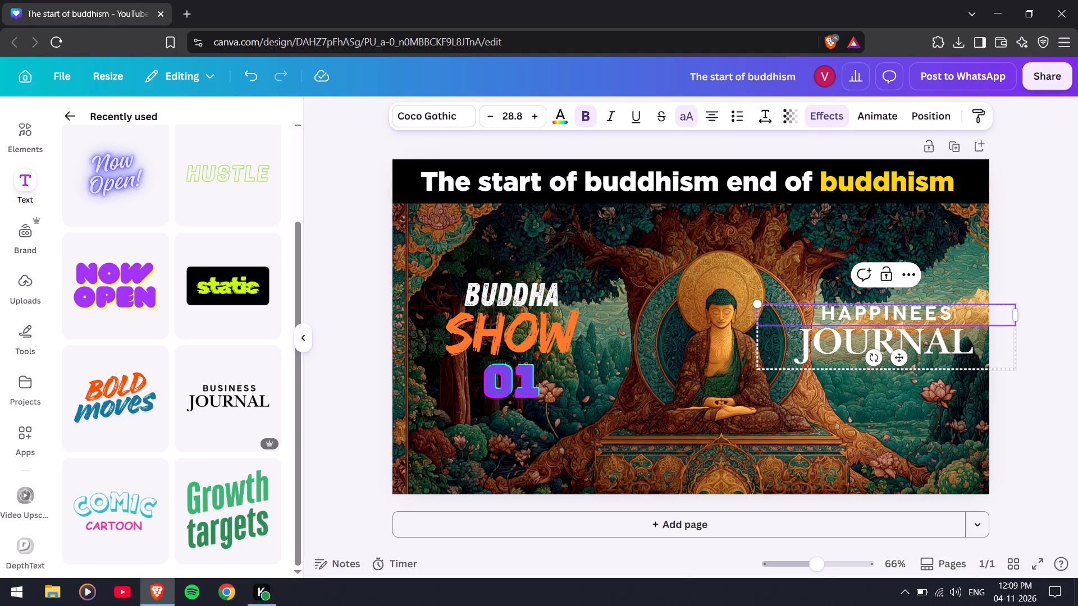
pyautogui.press('BackSpace')
pyautogui.press('BackSpace')
pyautogui.write('ss')
pyautogui.doubleClick(896, 334)
pyautogui.write('loop')
pyautogui.click(1039, 435)
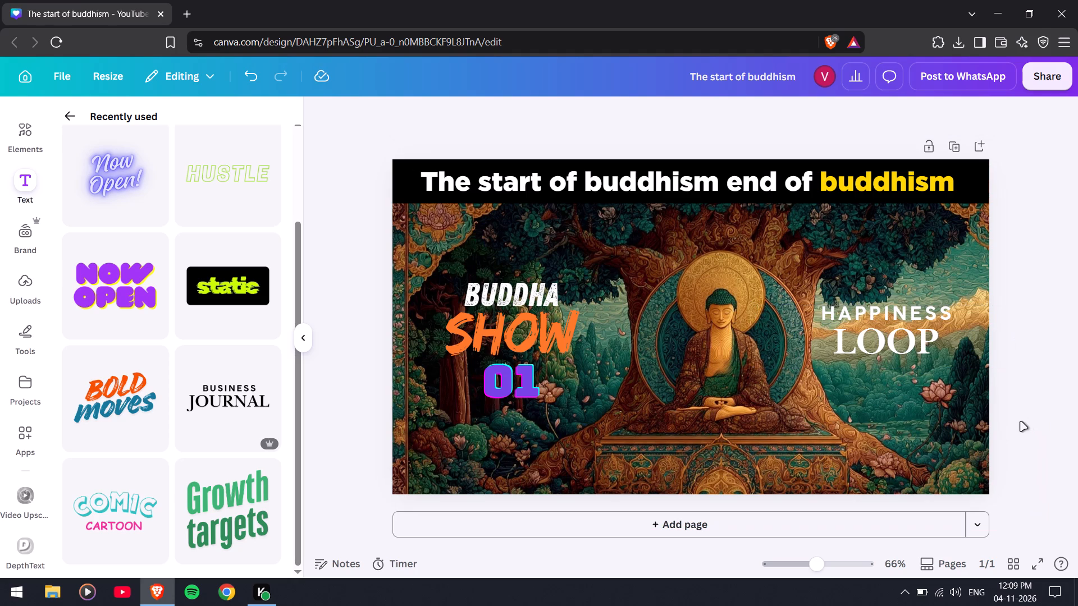
# Move the "Happiness Loop" text slightly lower beside the Buddha.
pyautogui.moveTo(911, 319); pyautogui.dragTo(913, 331)
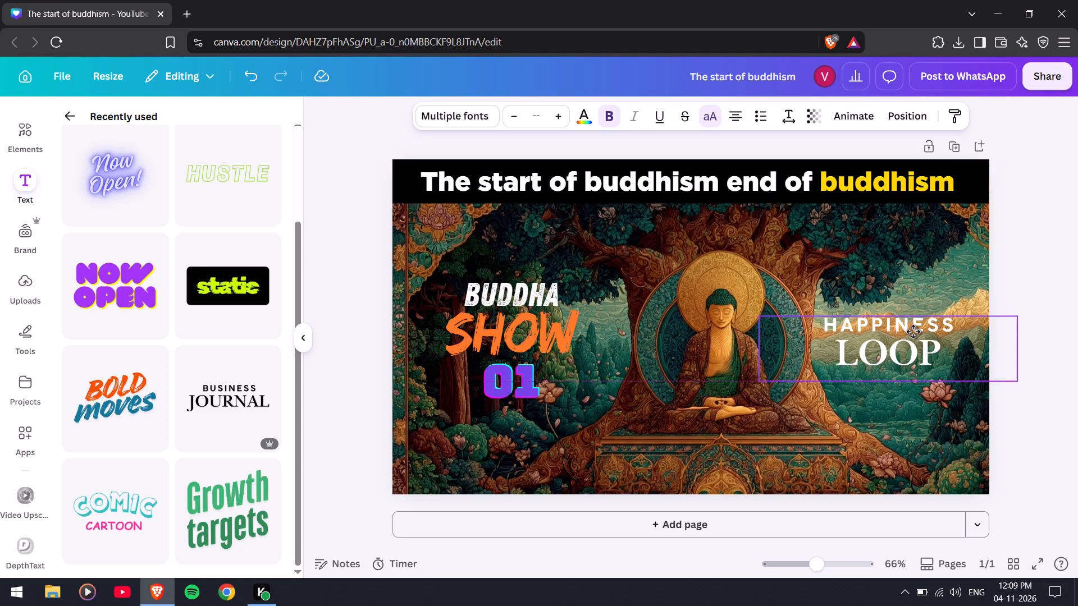
pyautogui.moveTo(913, 331); pyautogui.dragTo(914, 332)
pyautogui.click(1024, 422)
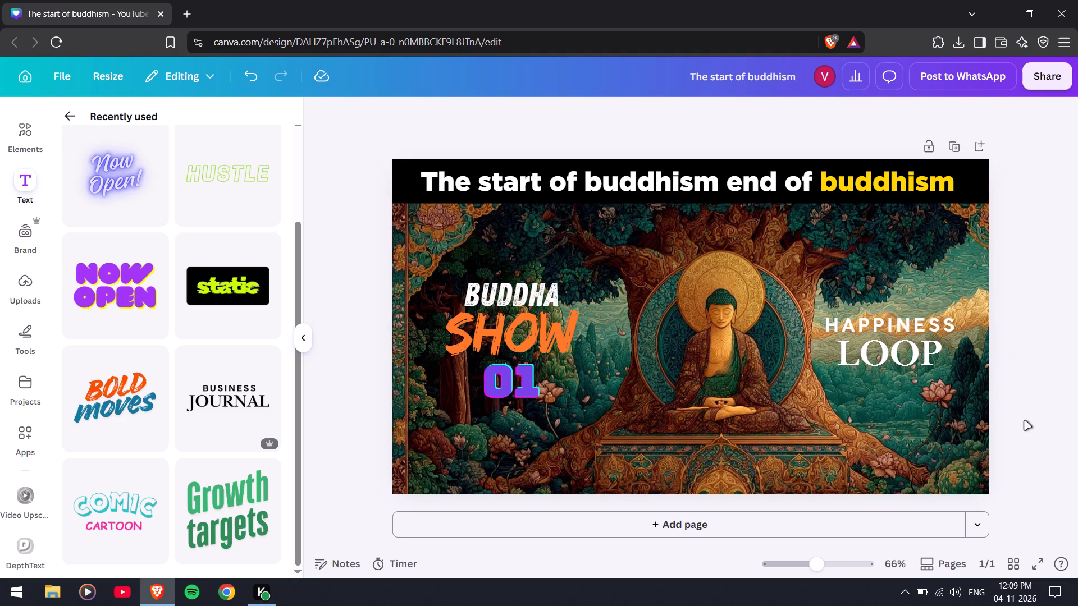
# Look through the recently used text styles, the Brand Kit's icons and graphics sections, and the Graphics collections.
pyautogui.scroll(-7, 138, 403)
pyautogui.scroll(-4, 168, 466)
pyautogui.scroll(10, 170, 483)
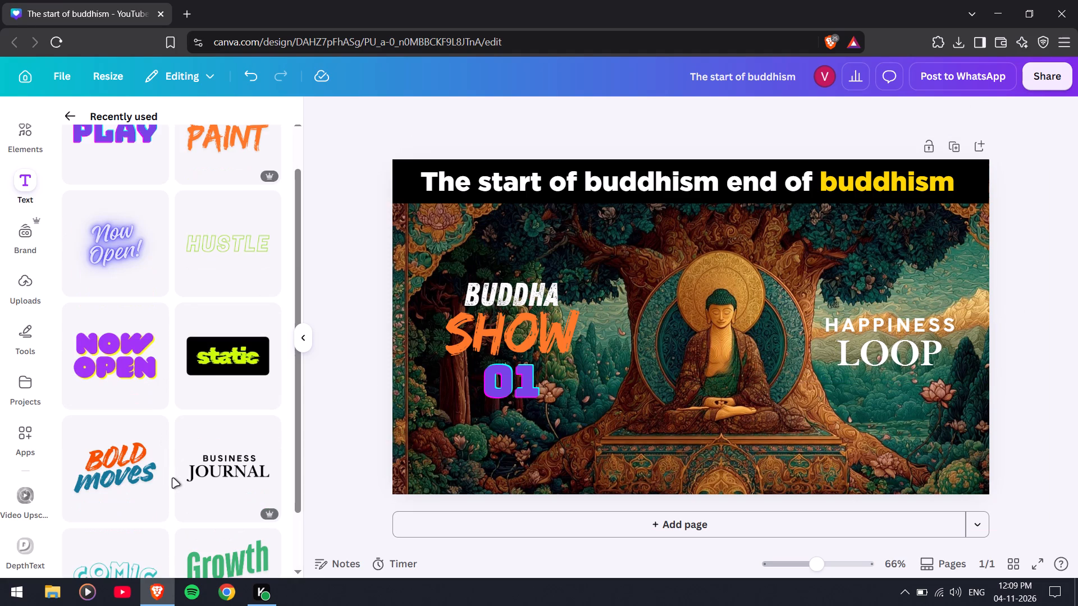
pyautogui.scroll(-5, 172, 478)
pyautogui.click(29, 234)
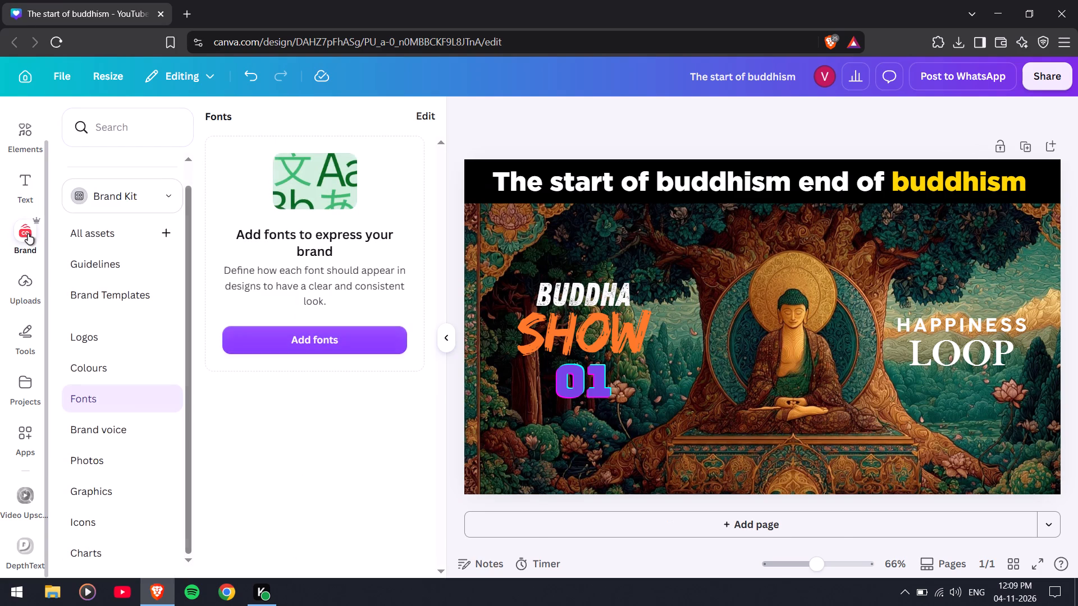
pyautogui.scroll(-4, 89, 427)
pyautogui.scroll(-1, 108, 508)
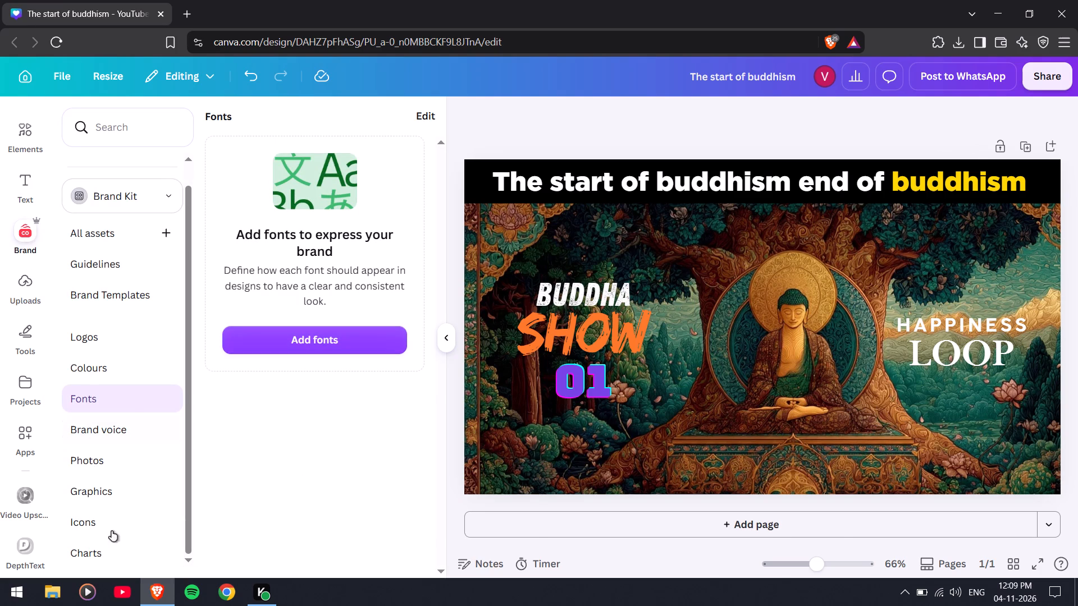
pyautogui.click(99, 527)
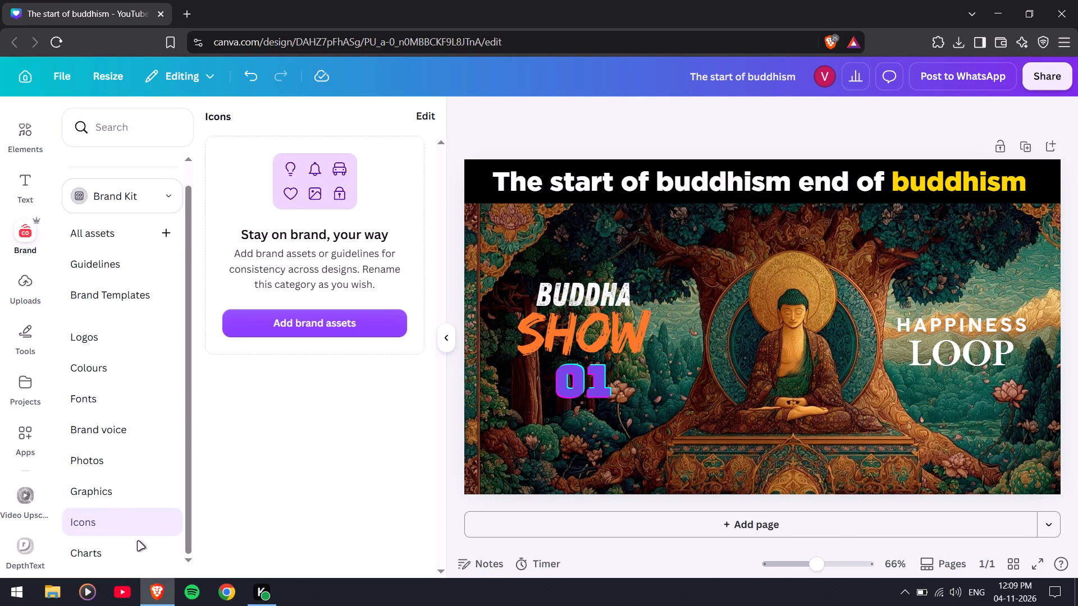
pyautogui.click(130, 495)
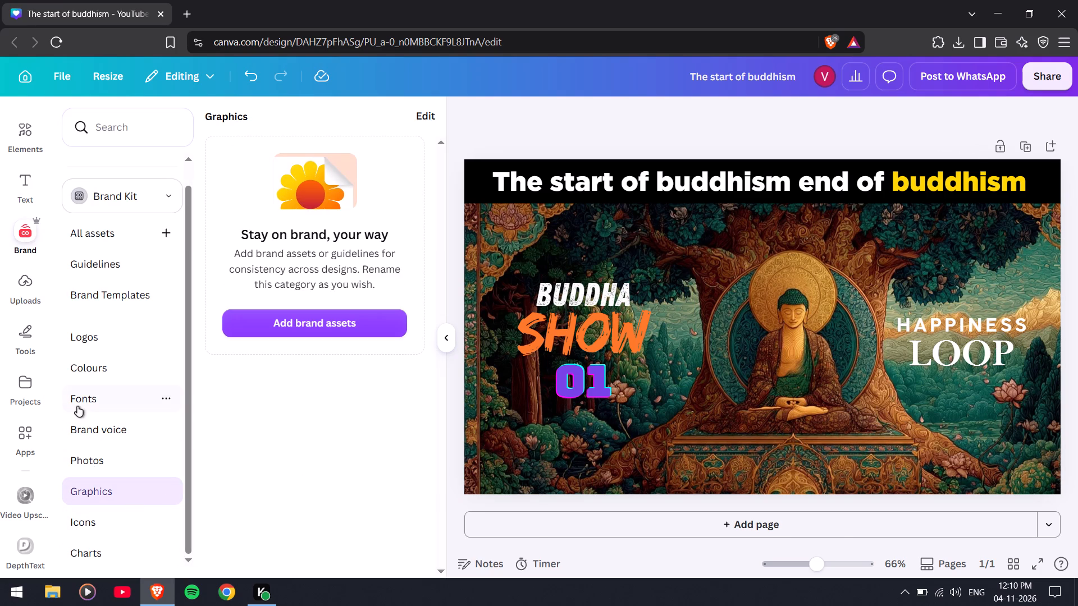
pyautogui.click(24, 147)
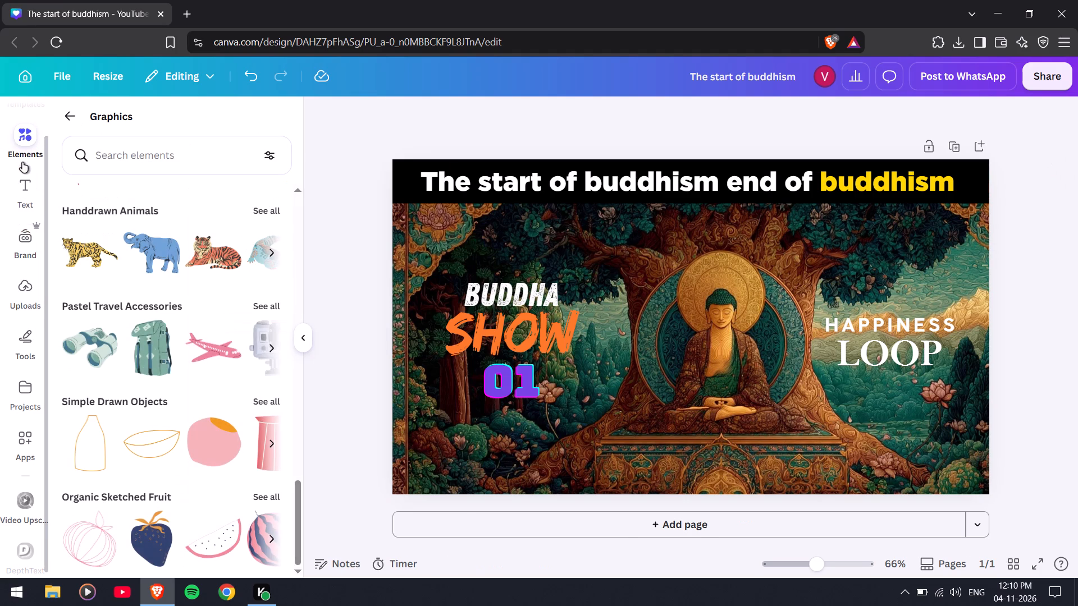
pyautogui.scroll(-13, 244, 426)
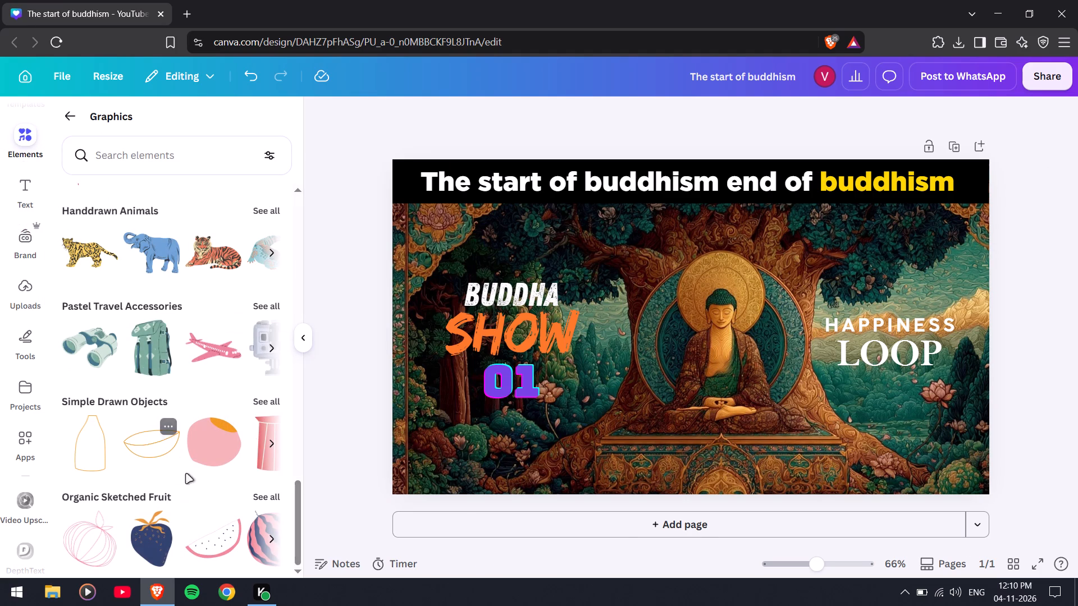
# Look through the remaining Graphics collections and close the elements browser.
pyautogui.scroll(-2, 193, 303)
pyautogui.scroll(-2, 237, 365)
pyautogui.click(301, 340)
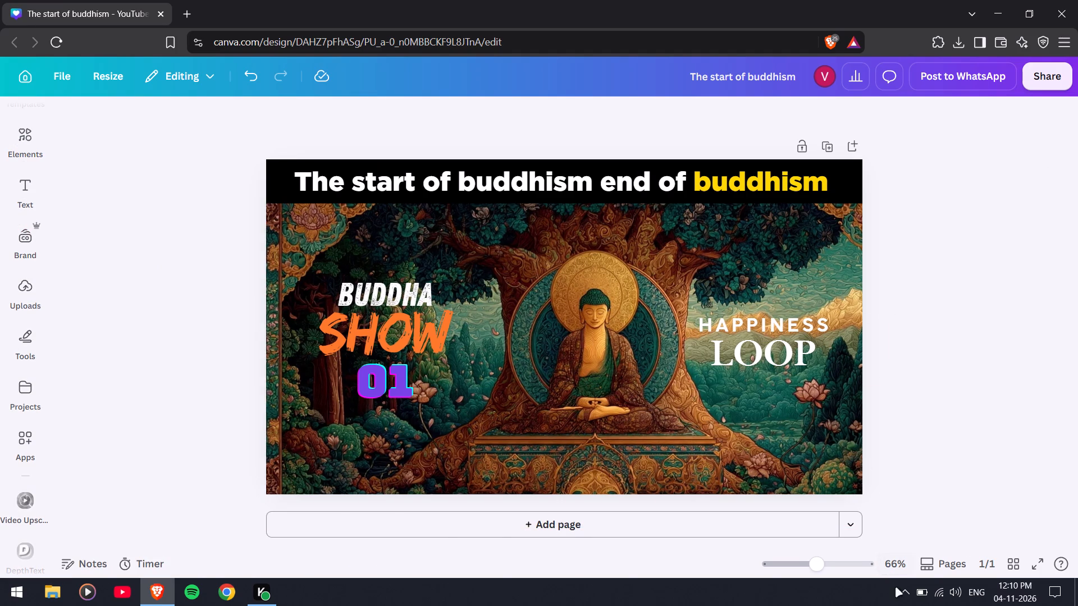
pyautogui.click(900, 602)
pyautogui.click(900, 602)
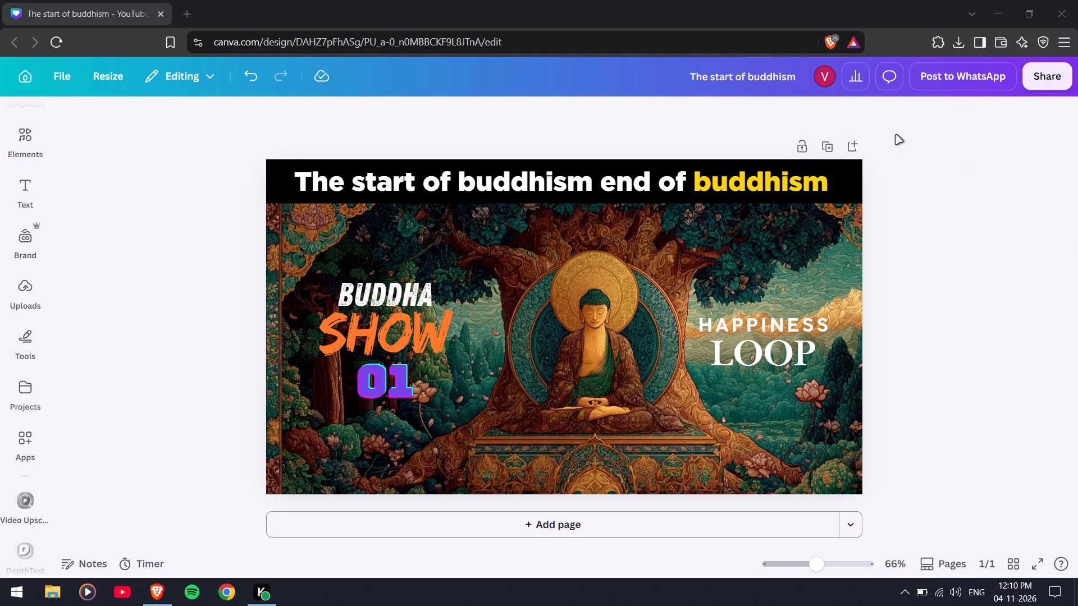
# Check the design's visitor analytics and return to the editor.
pyautogui.click(856, 85)
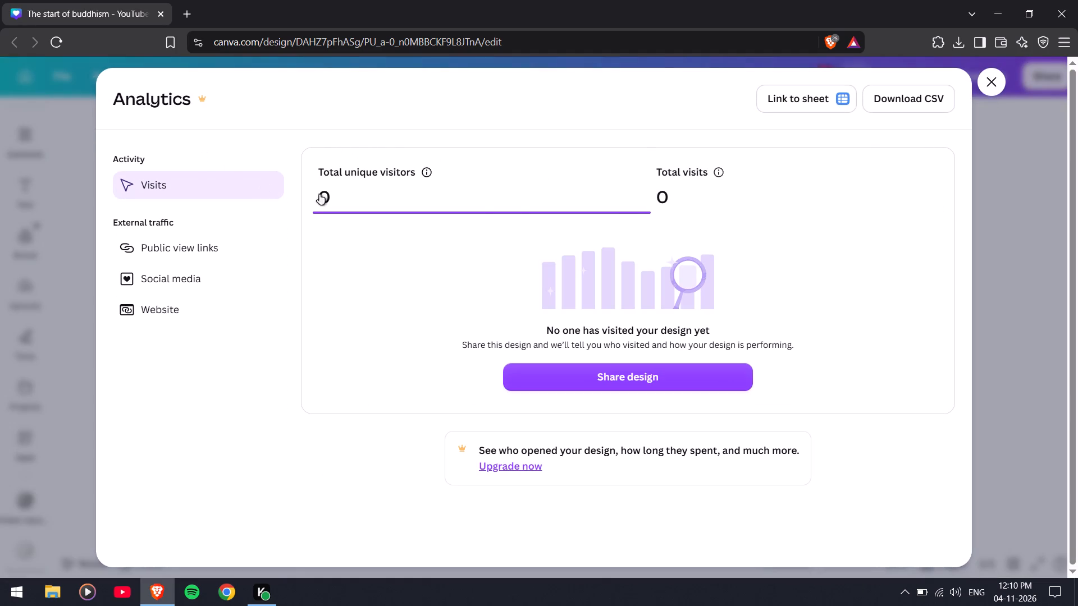
pyautogui.click(985, 82)
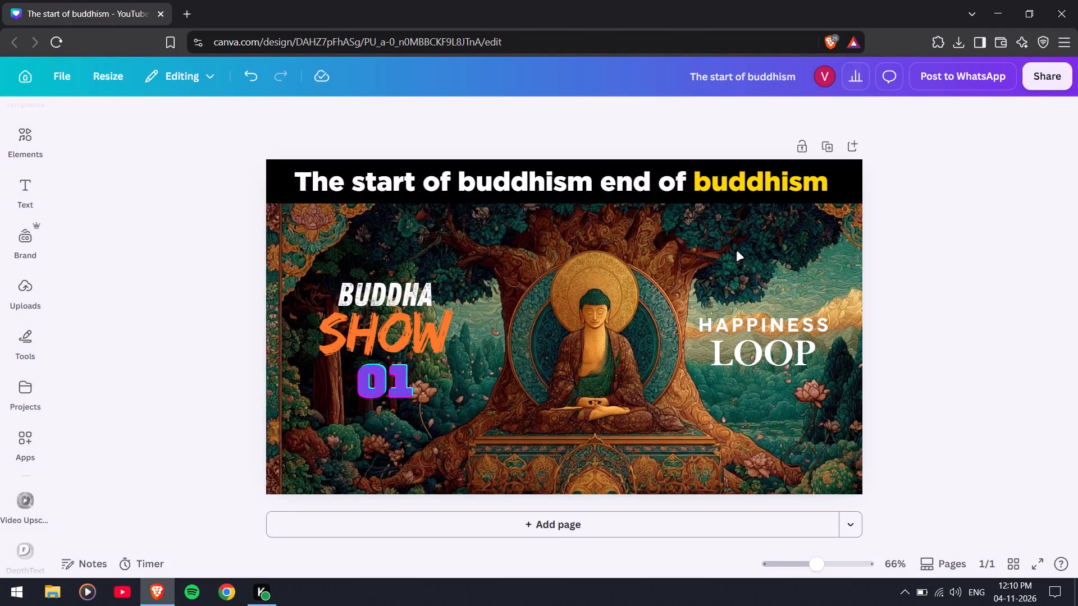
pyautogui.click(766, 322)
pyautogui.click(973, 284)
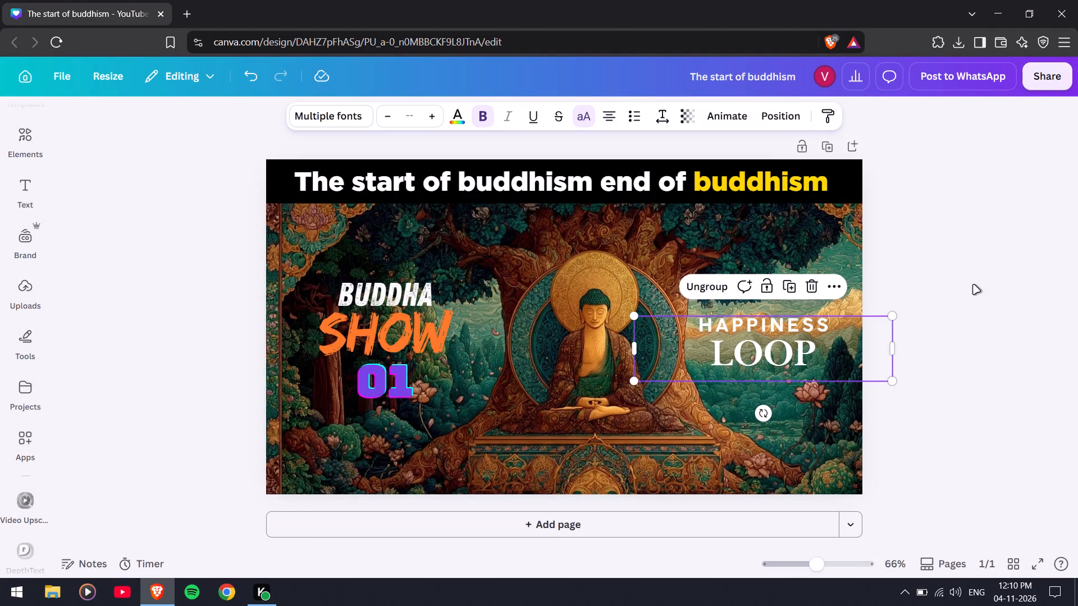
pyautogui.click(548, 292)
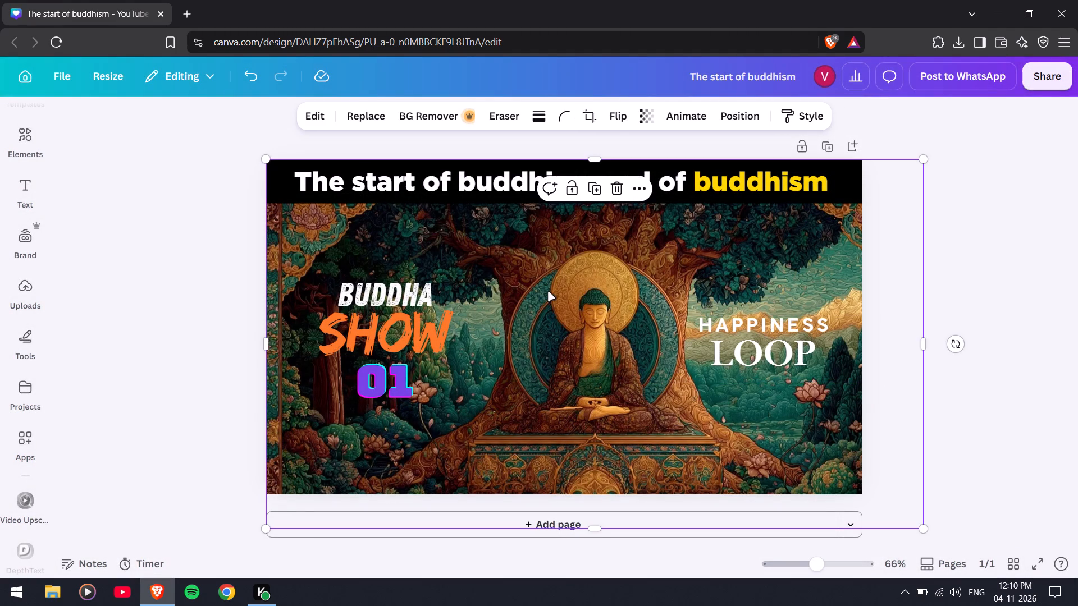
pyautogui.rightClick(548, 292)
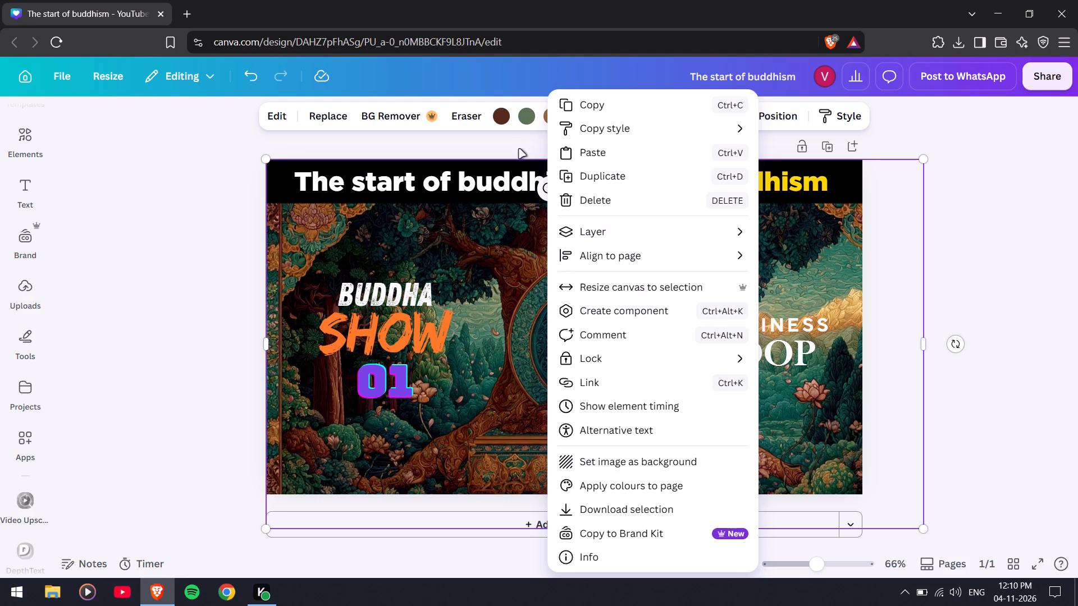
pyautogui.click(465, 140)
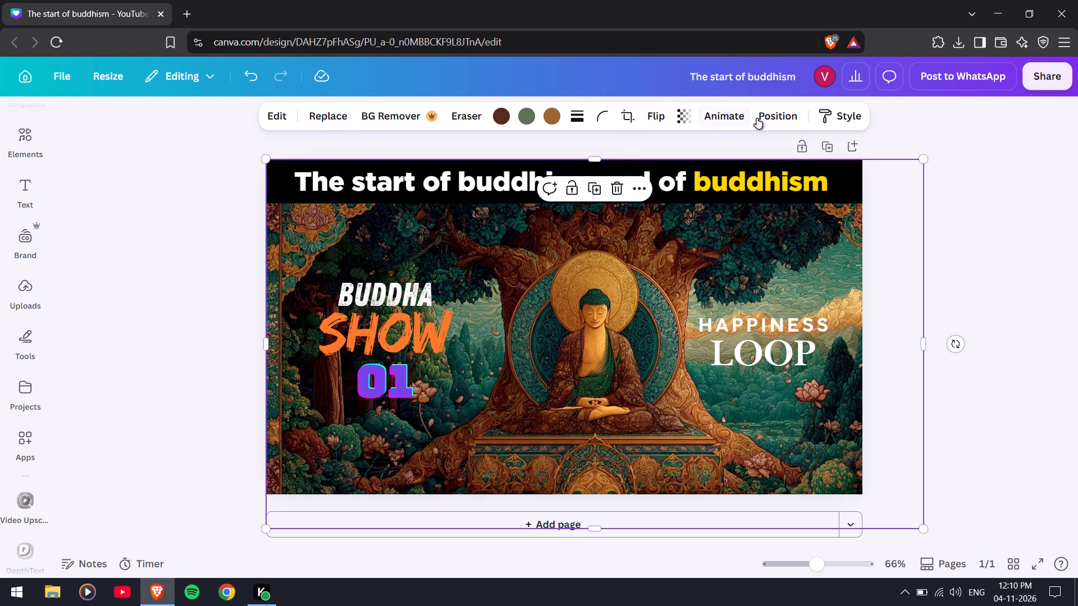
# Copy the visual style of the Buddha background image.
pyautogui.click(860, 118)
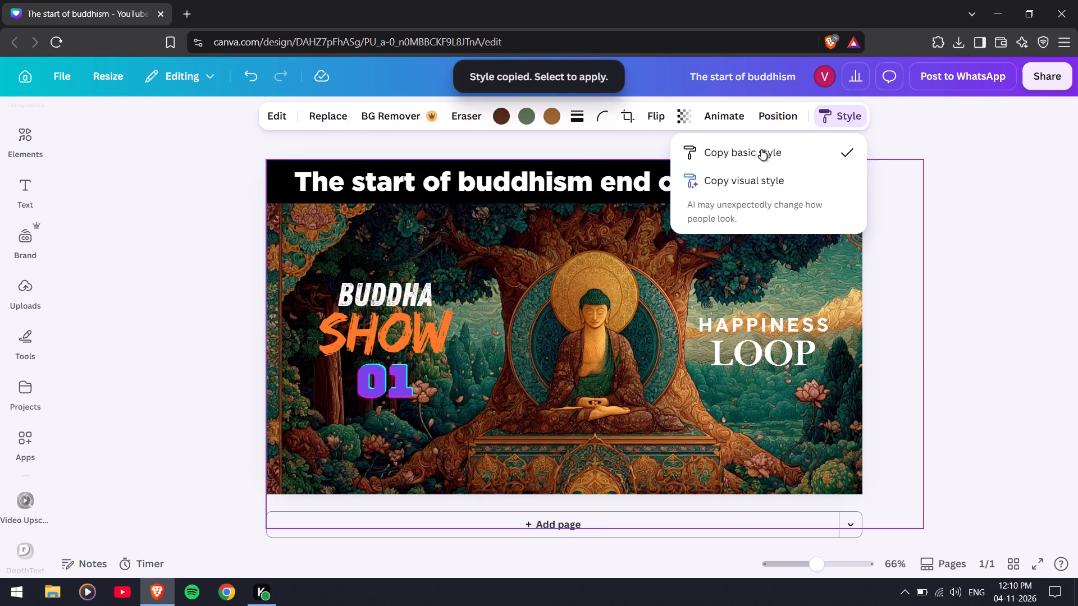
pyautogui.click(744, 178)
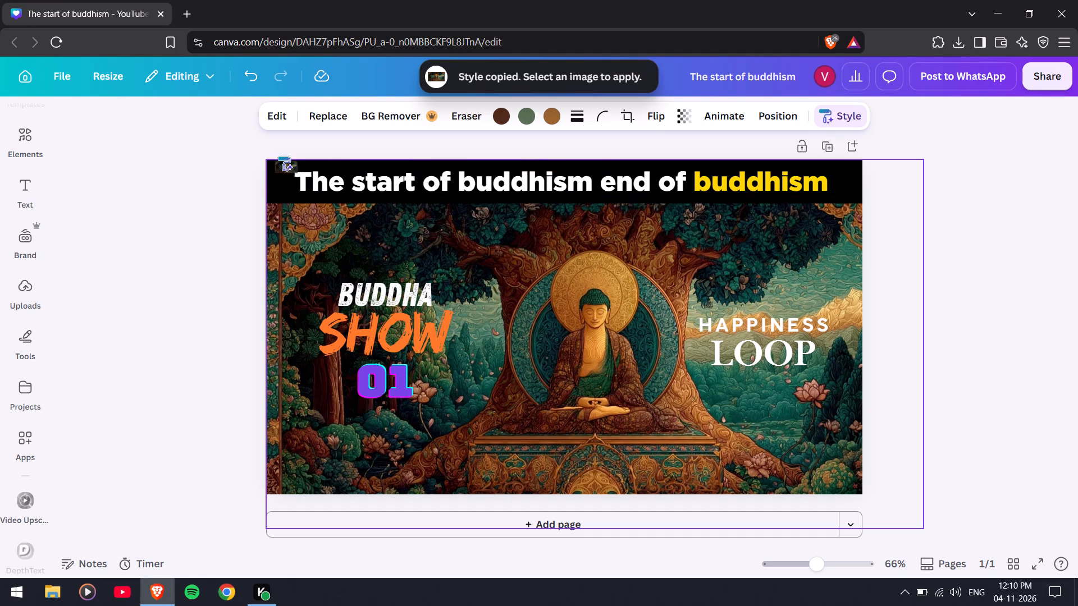
# Search the graphics library for "meditations" and look through the resulting illustrations.
pyautogui.click(36, 130)
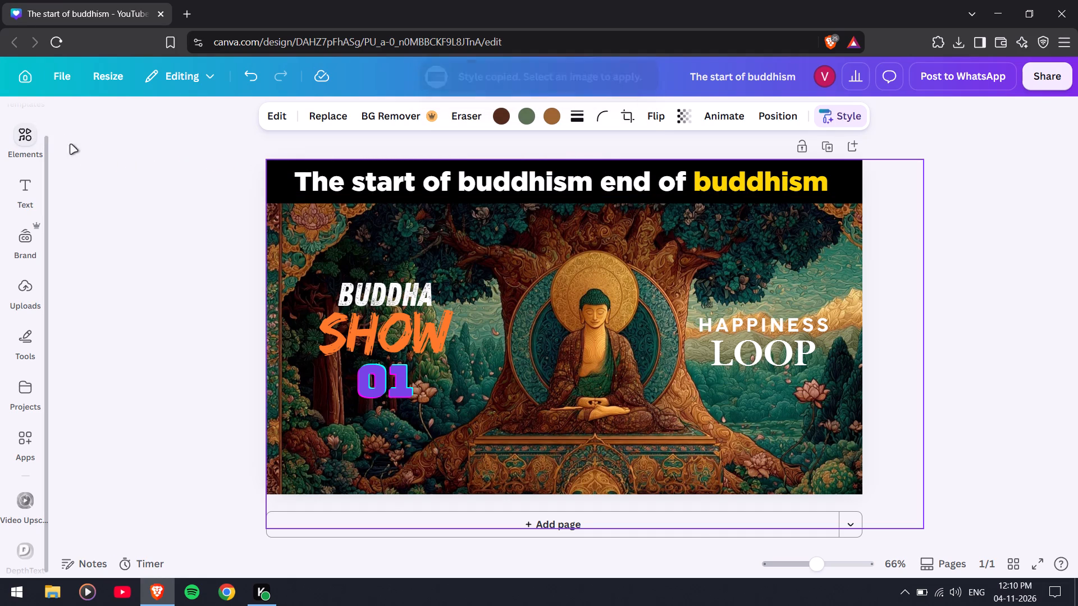
pyautogui.scroll(-14, 207, 346)
pyautogui.scroll(7, 220, 378)
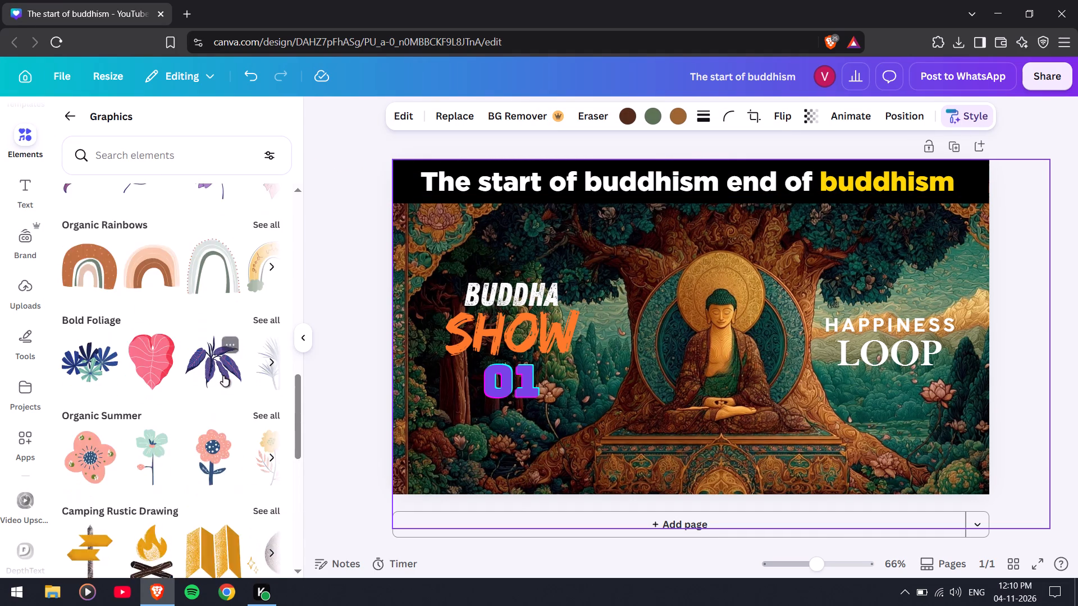
pyautogui.scroll(6, 224, 376)
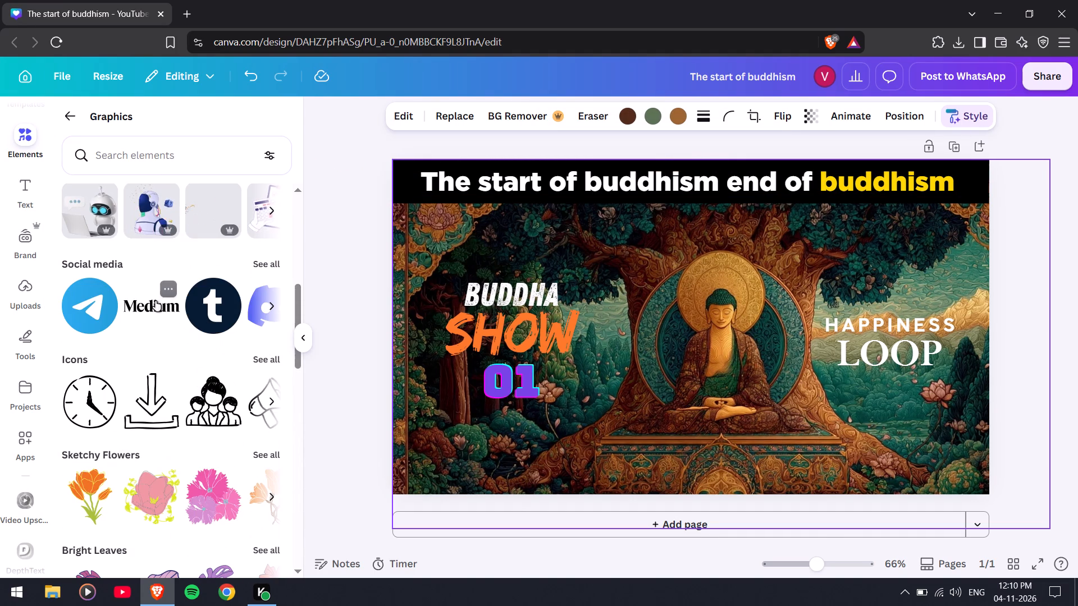
pyautogui.click(152, 160)
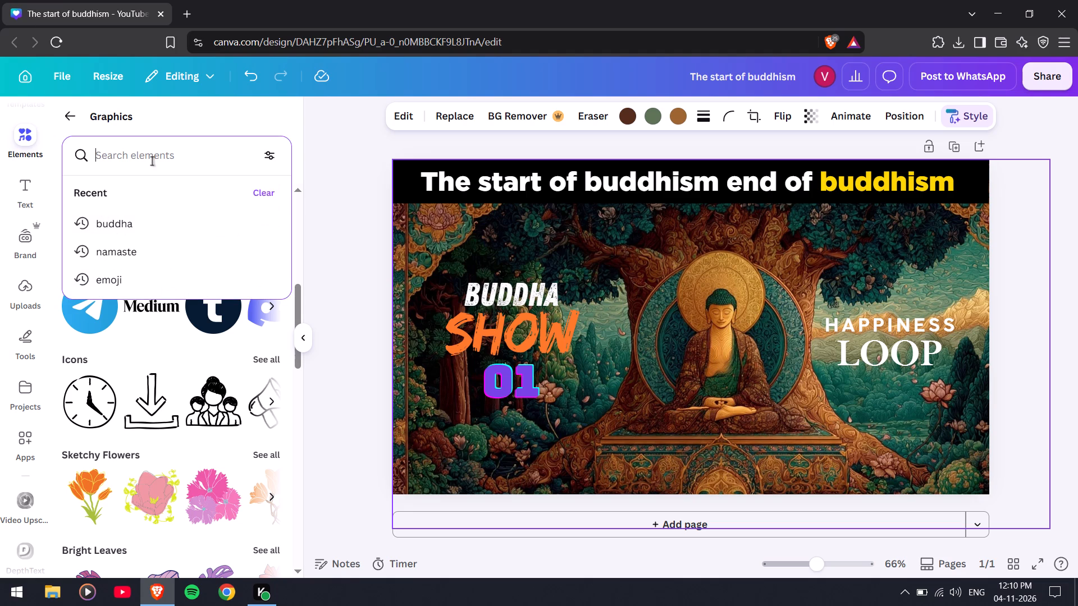
pyautogui.write('medi')
pyautogui.write('tations')
pyautogui.press('Return')
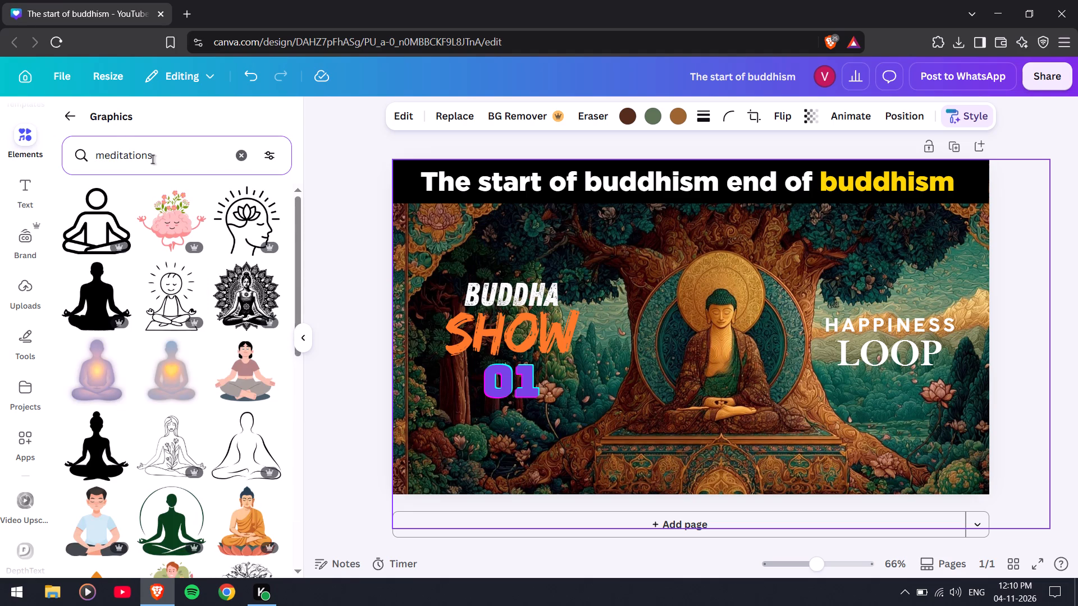
pyautogui.scroll(-4, 156, 353)
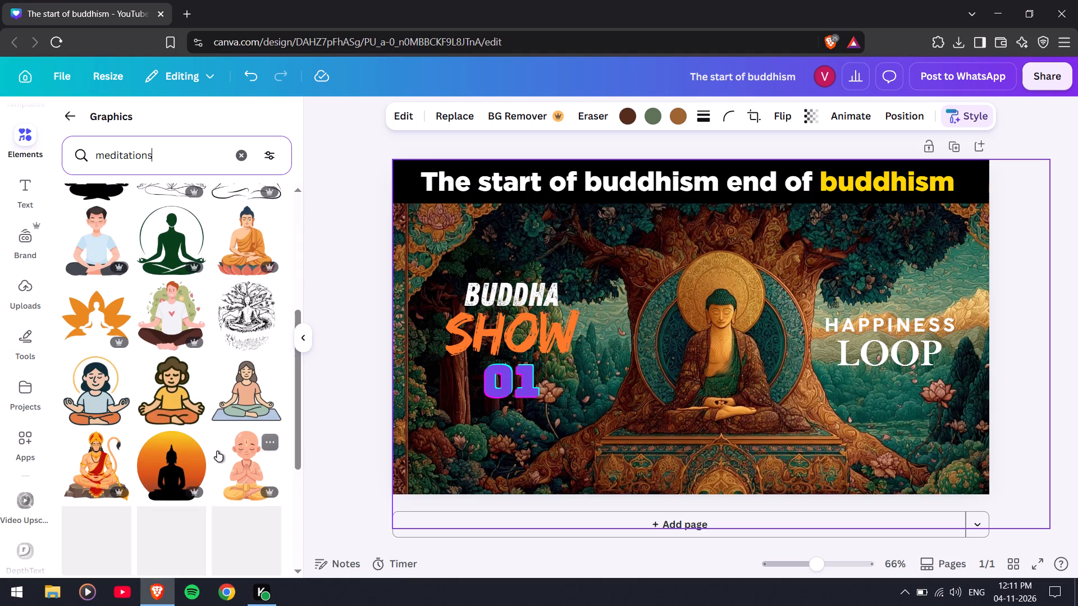
pyautogui.scroll(-3, 216, 450)
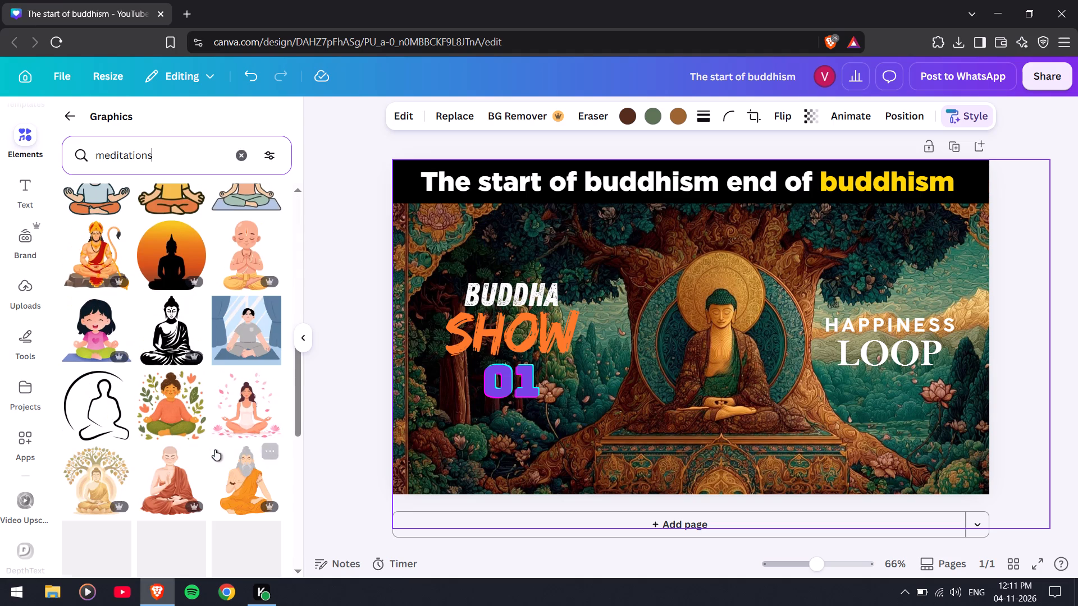
pyautogui.scroll(-5, 216, 448)
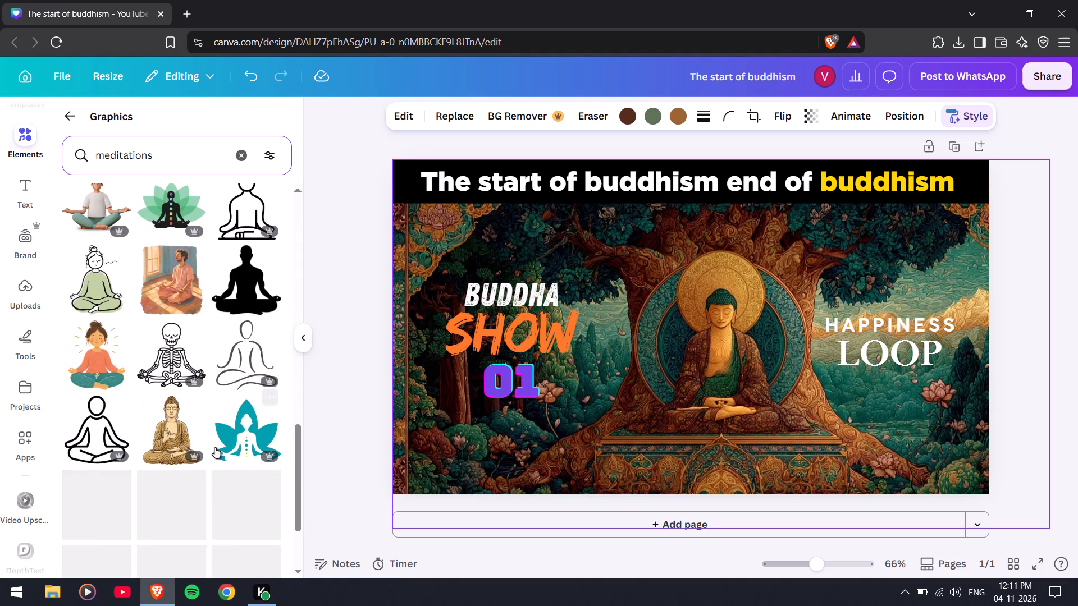
pyautogui.scroll(1, 216, 448)
pyautogui.scroll(-5, 216, 448)
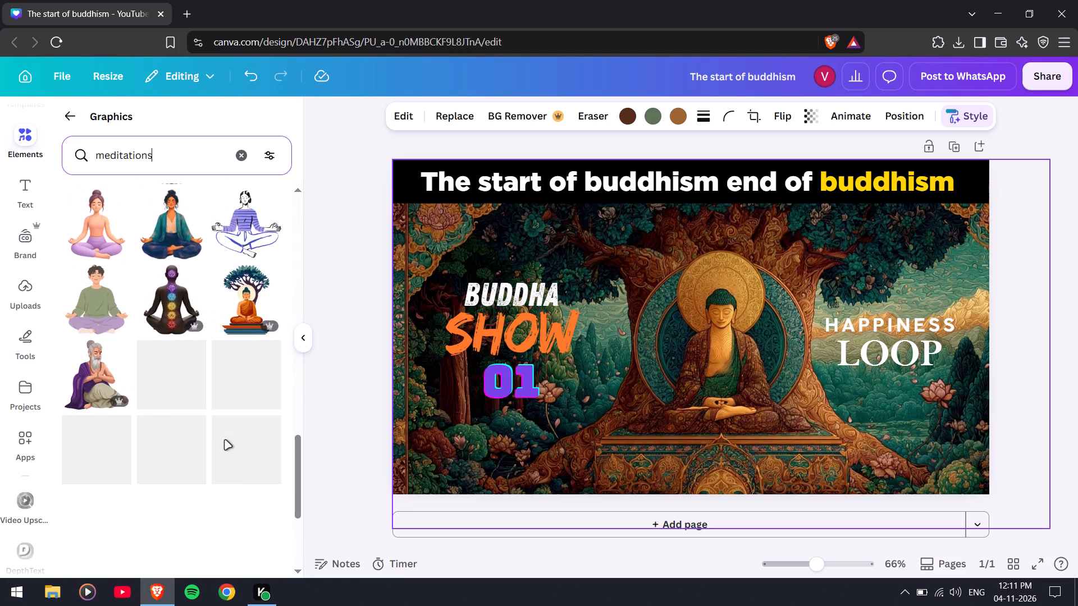
pyautogui.scroll(-14, 225, 440)
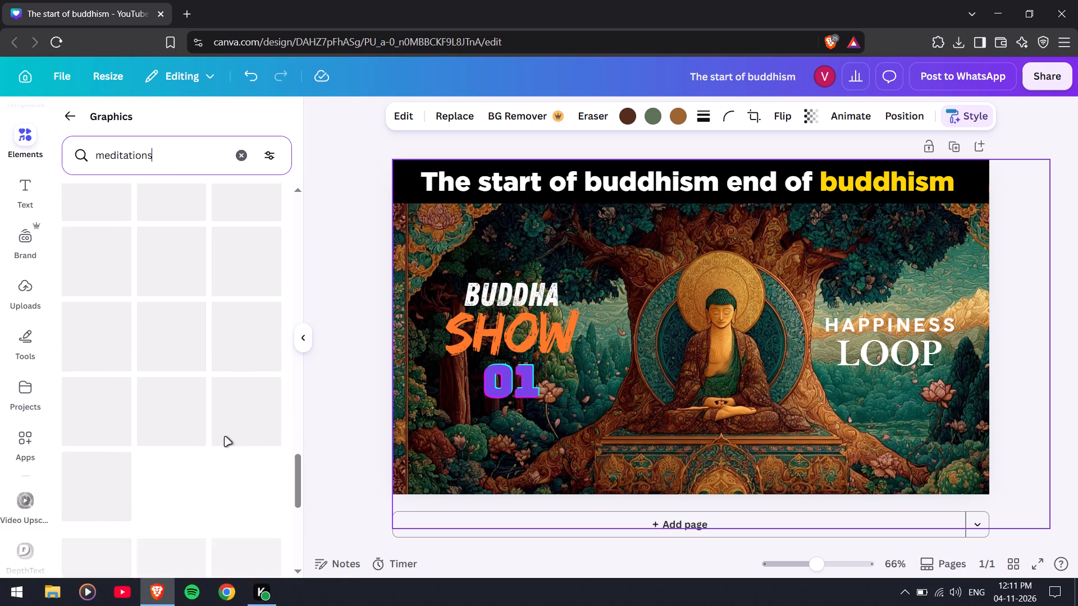
pyautogui.scroll(-3, 225, 437)
pyautogui.click(302, 346)
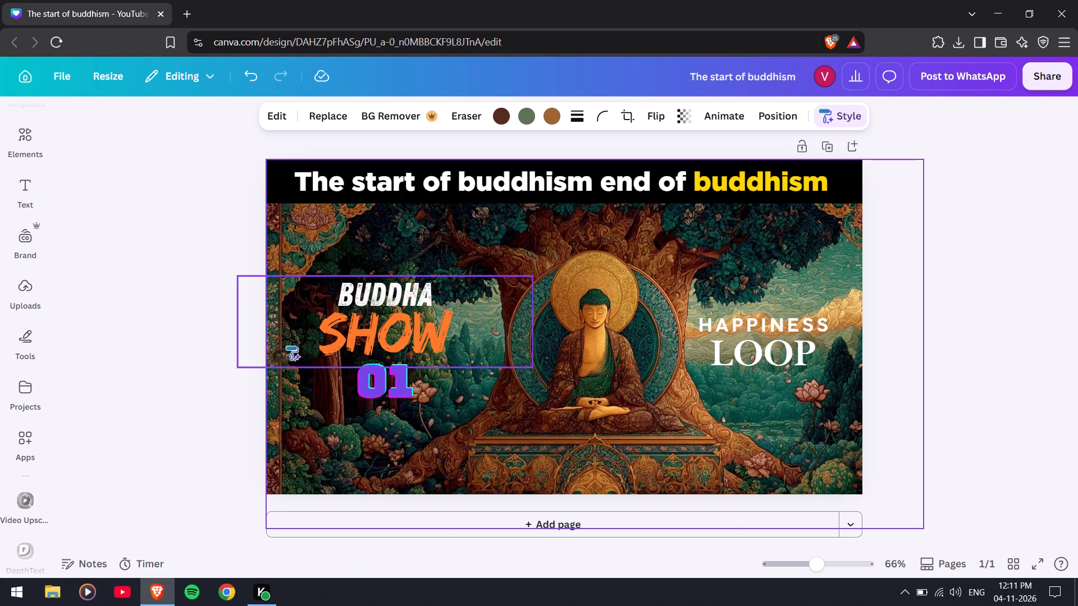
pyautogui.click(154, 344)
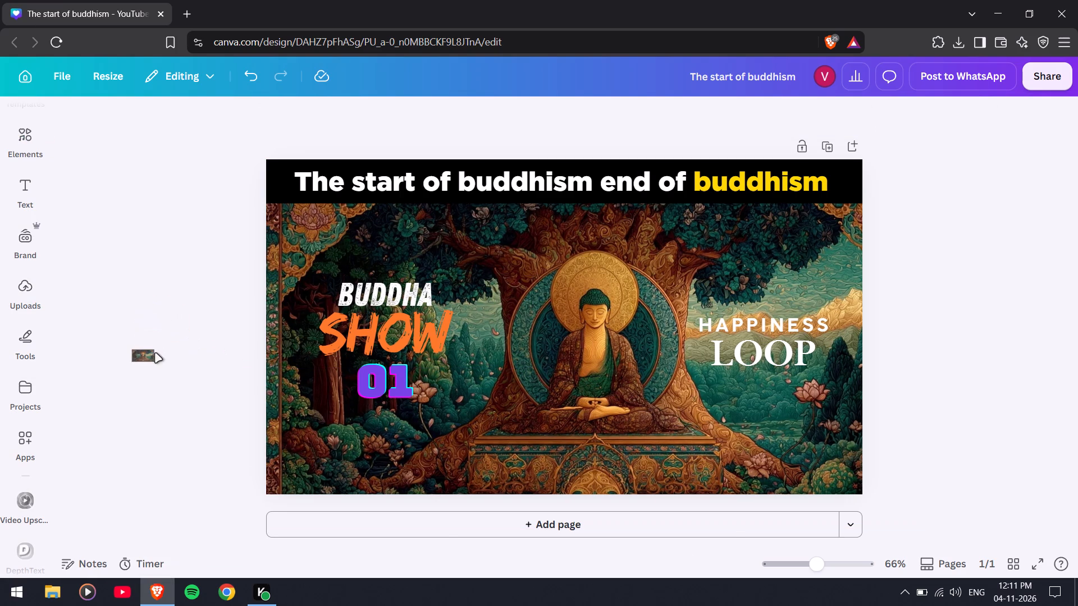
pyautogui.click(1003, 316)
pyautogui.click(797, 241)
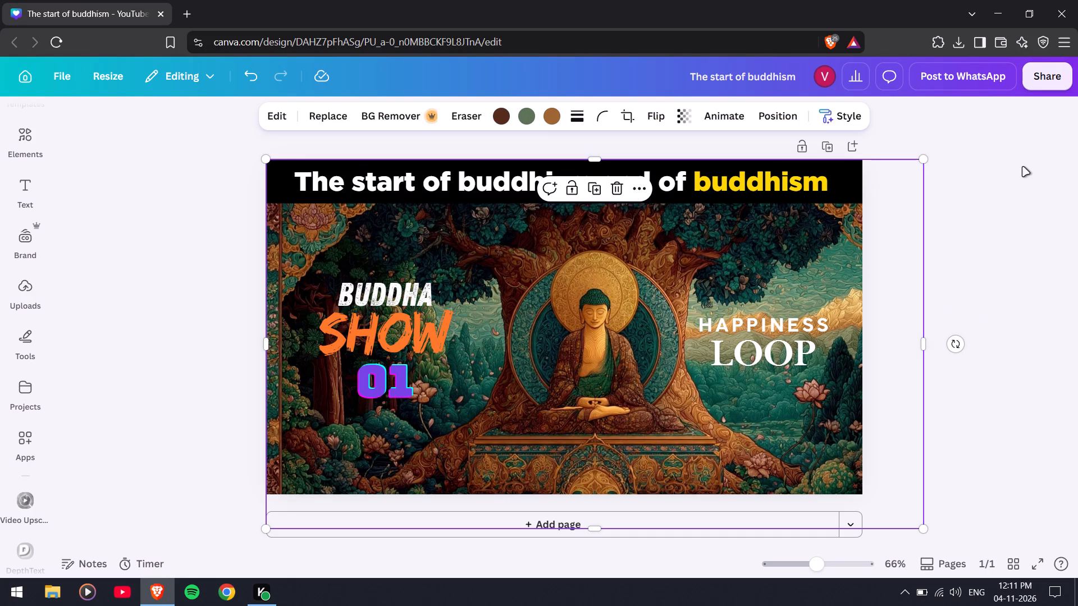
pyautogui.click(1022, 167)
# Look at the animation and photo replacement options for the Buddha background image.
pyautogui.click(782, 297)
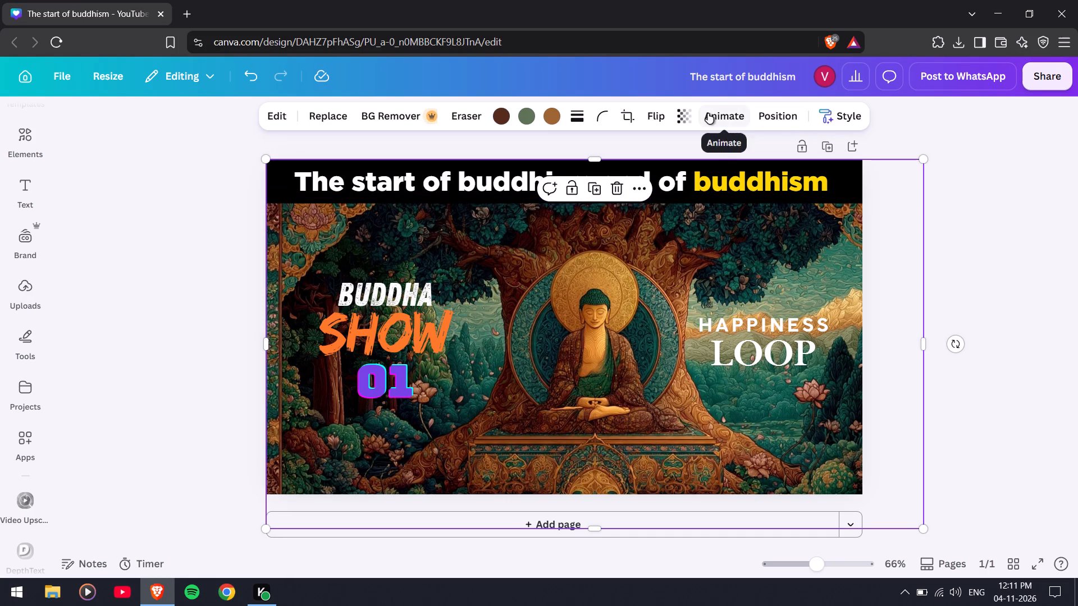
pyautogui.click(709, 113)
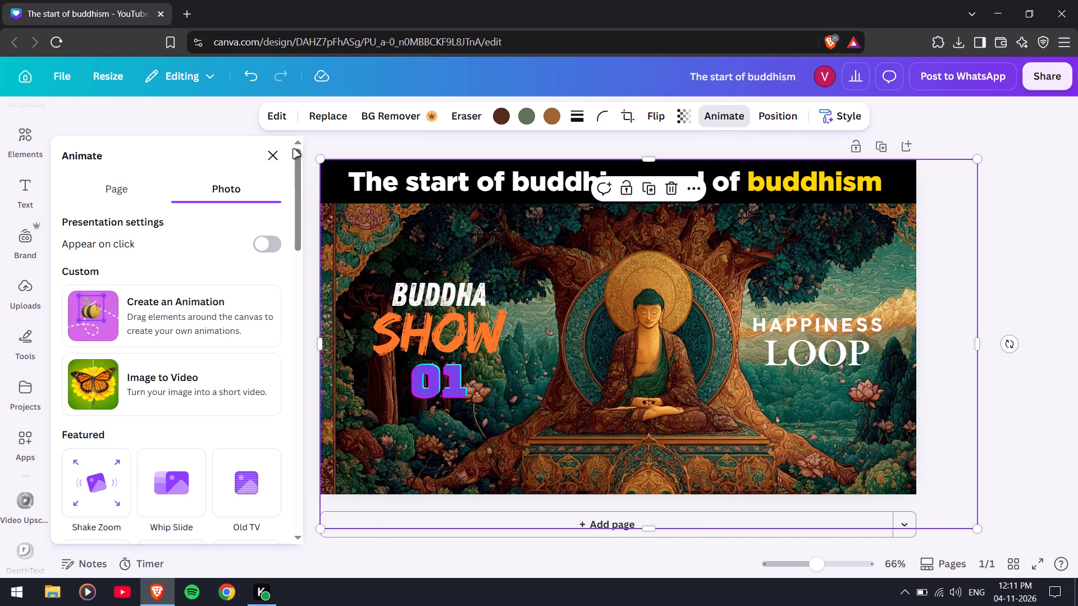
pyautogui.click(267, 158)
pyautogui.click(331, 120)
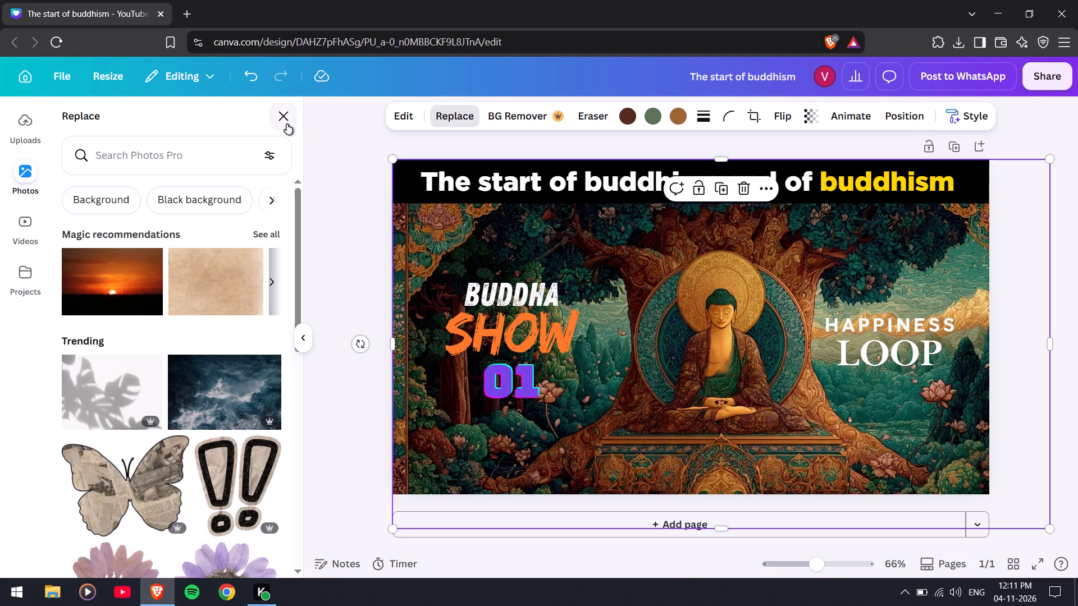
pyautogui.click(287, 124)
pyautogui.click(1044, 328)
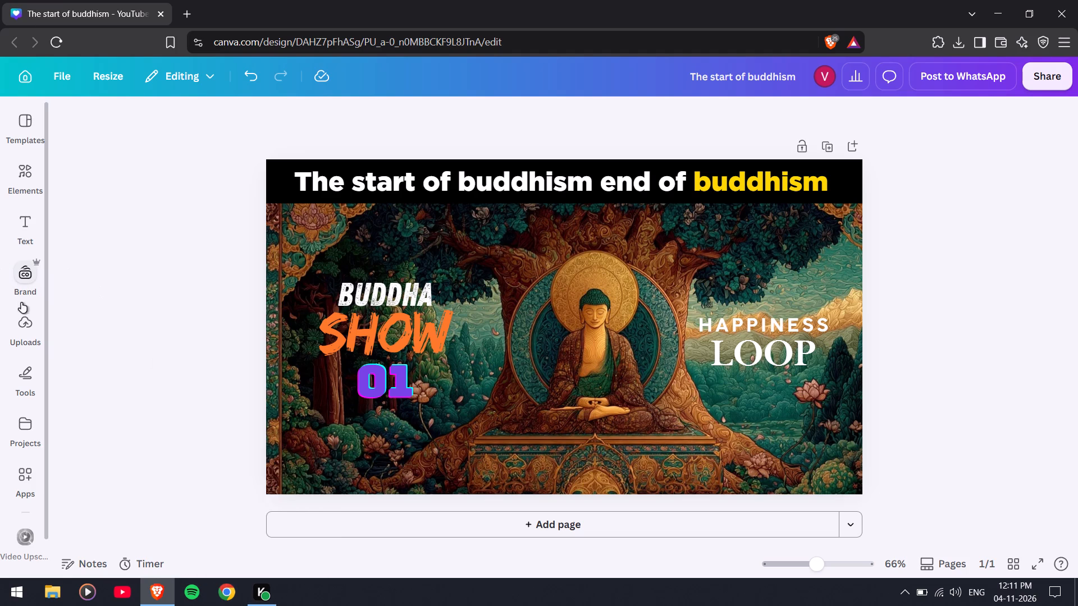
# Look through the Brand Kit's asset categories.
pyautogui.click(29, 284)
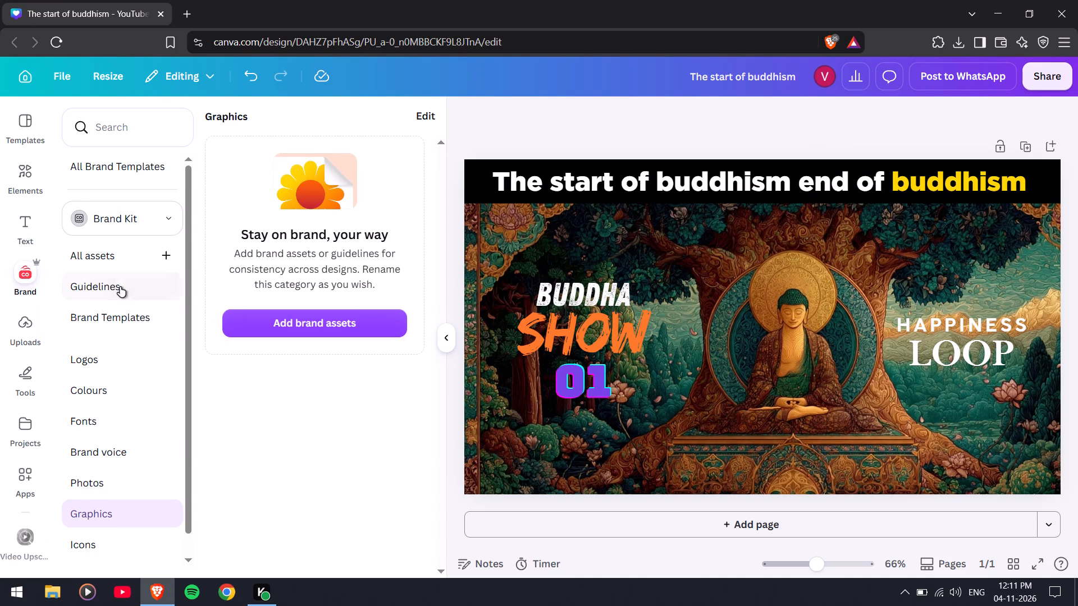
pyautogui.scroll(-6, 123, 287)
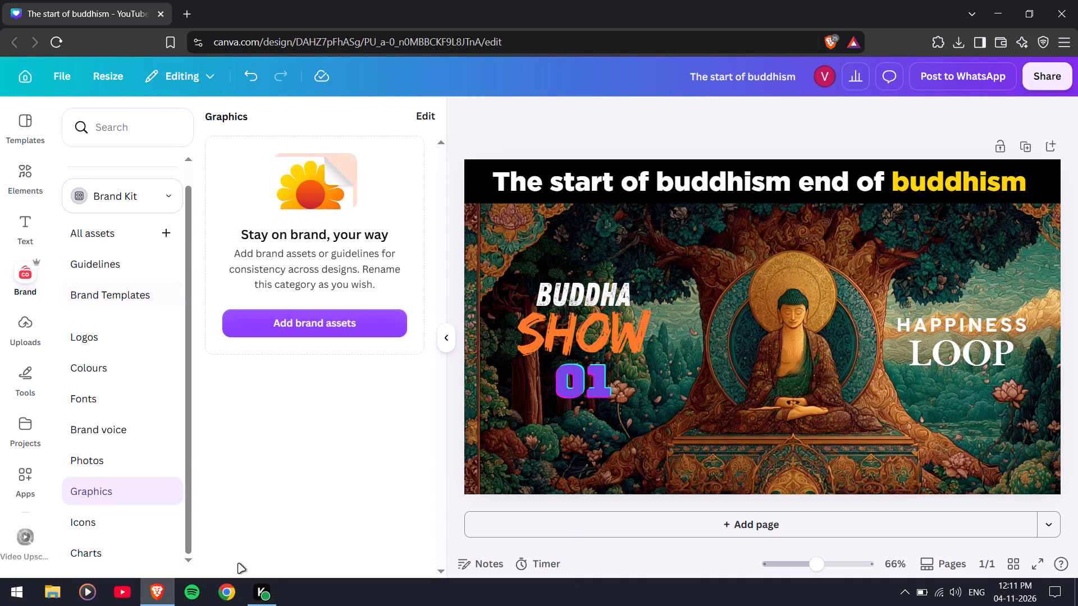